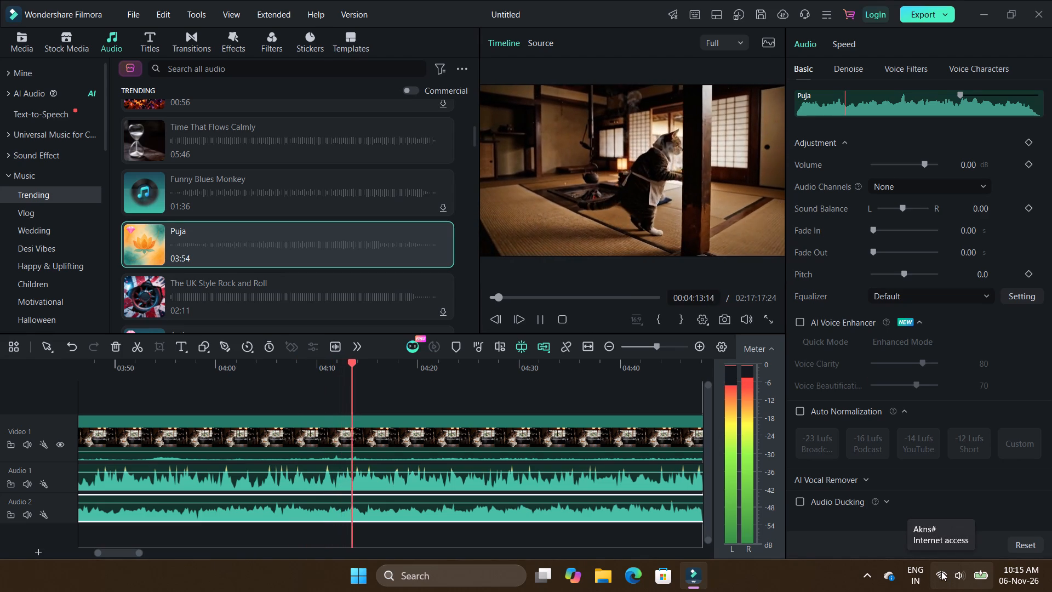
{"action": "left_click", "coordinate": [867, 574]}
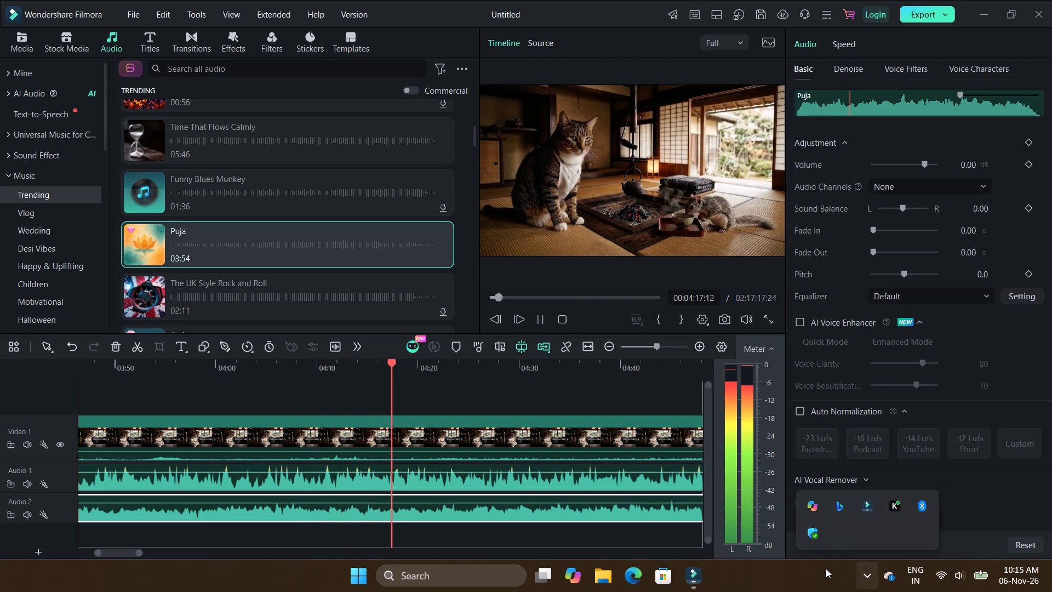
{"action": "right_click", "coordinate": [814, 504]}
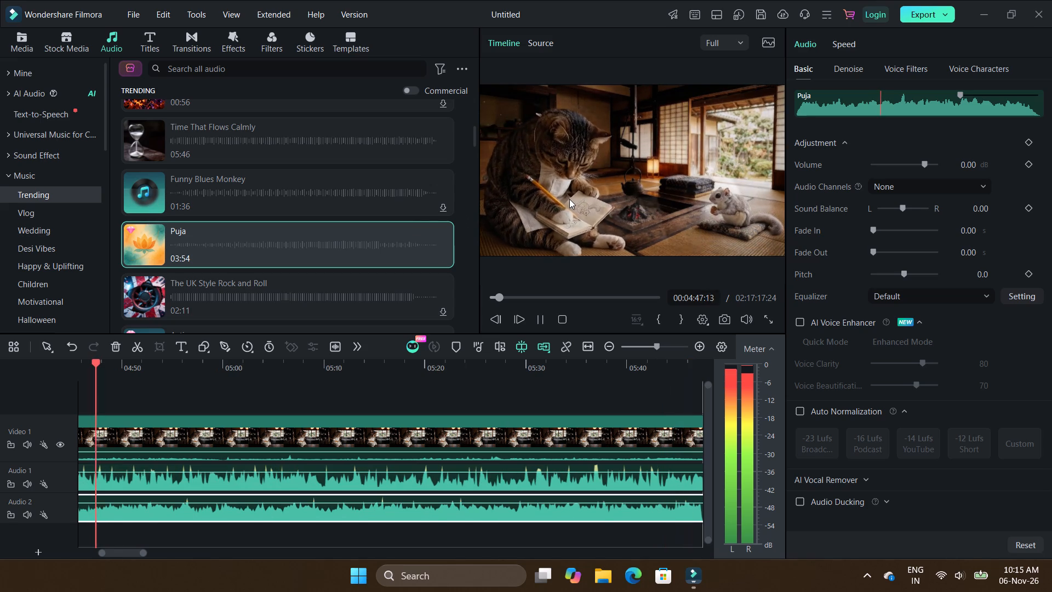
Browse further through the Trending music tracks in the audio library.
{"action": "scroll", "coordinate": [336, 281], "scroll_direction": "down", "scroll_amount": 1}
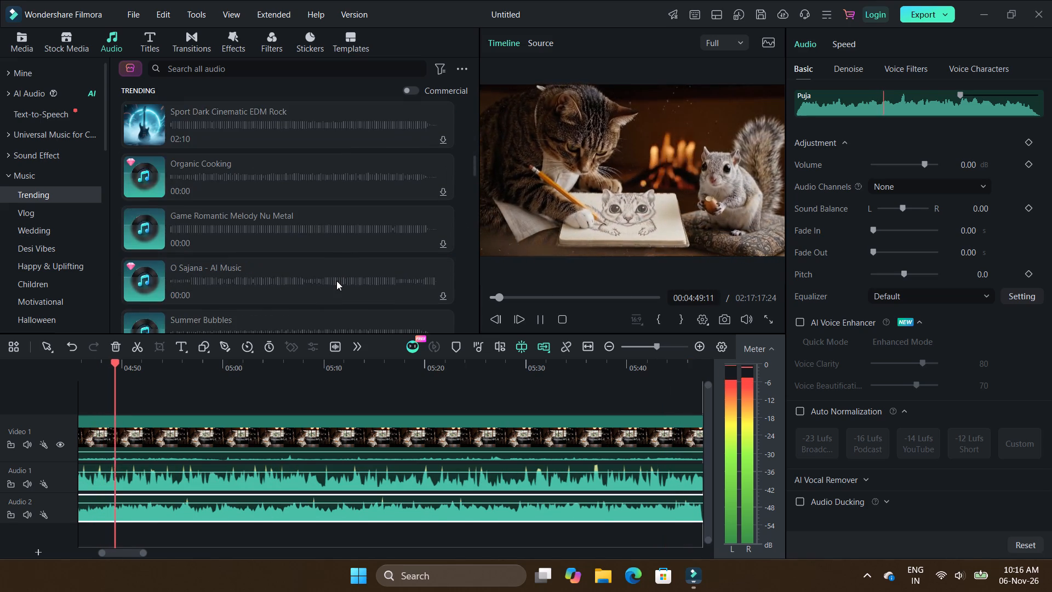
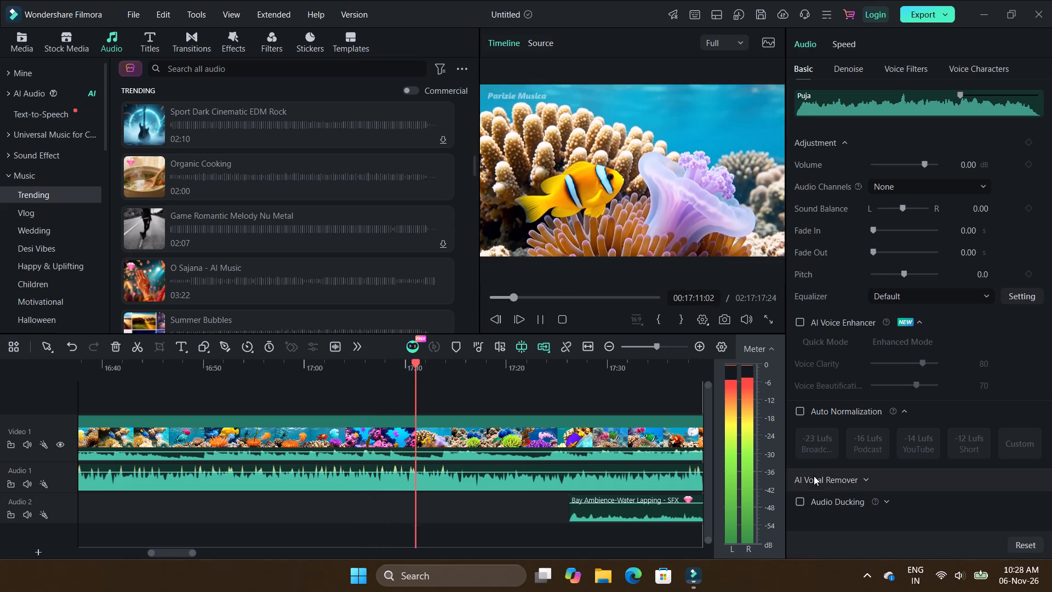
Show the hidden system tray icons to check which apps are running in the background.
{"action": "left_click", "coordinate": [867, 575]}
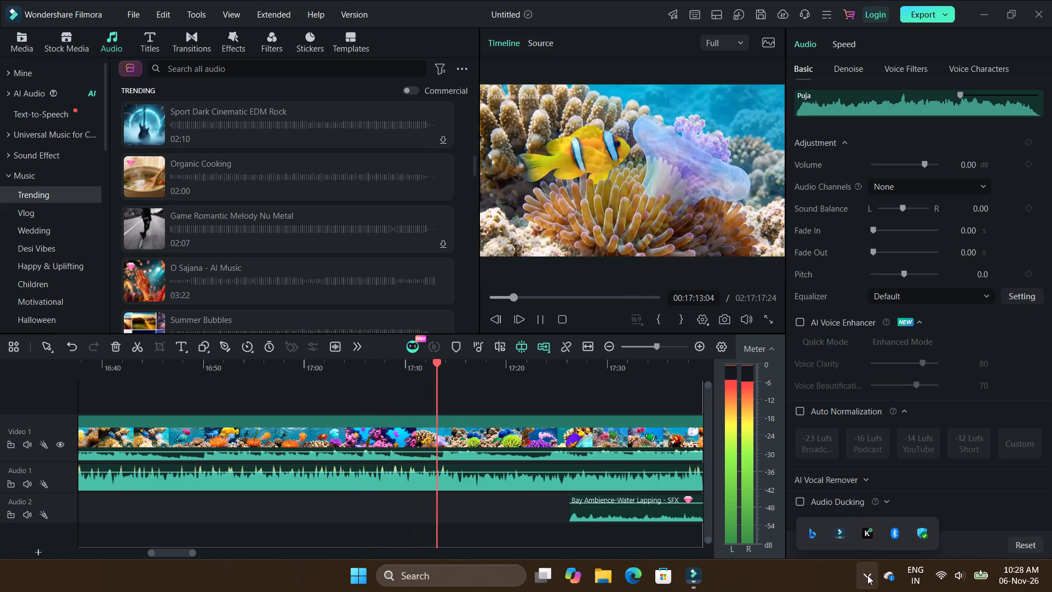
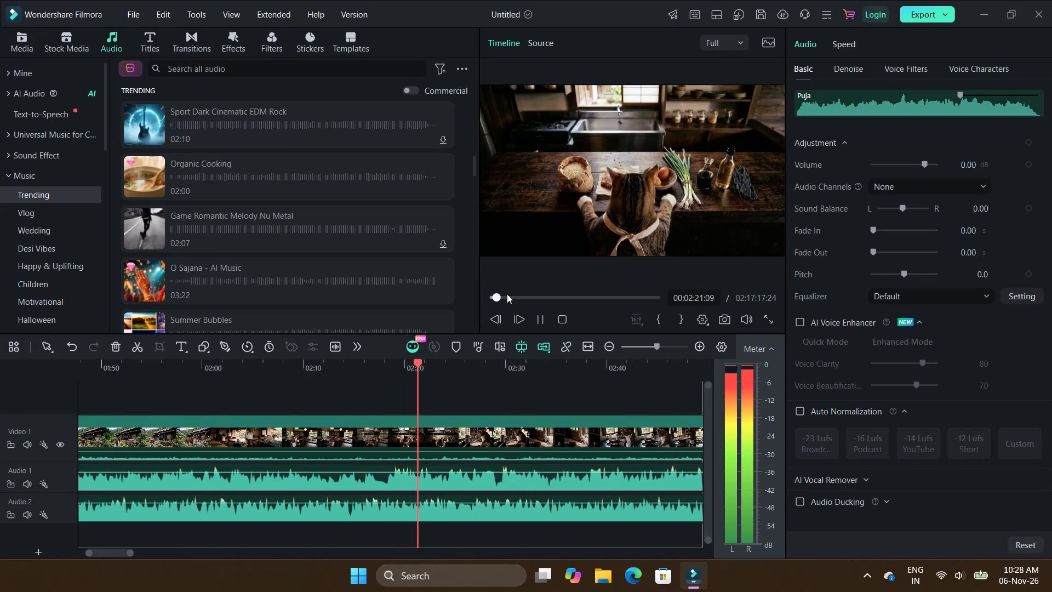
Add the trending track O Sajana - AI Music to Audio 2, directly after the Puja clip that ends at about 07:20.
{"action": "left_click", "coordinate": [507, 294]}
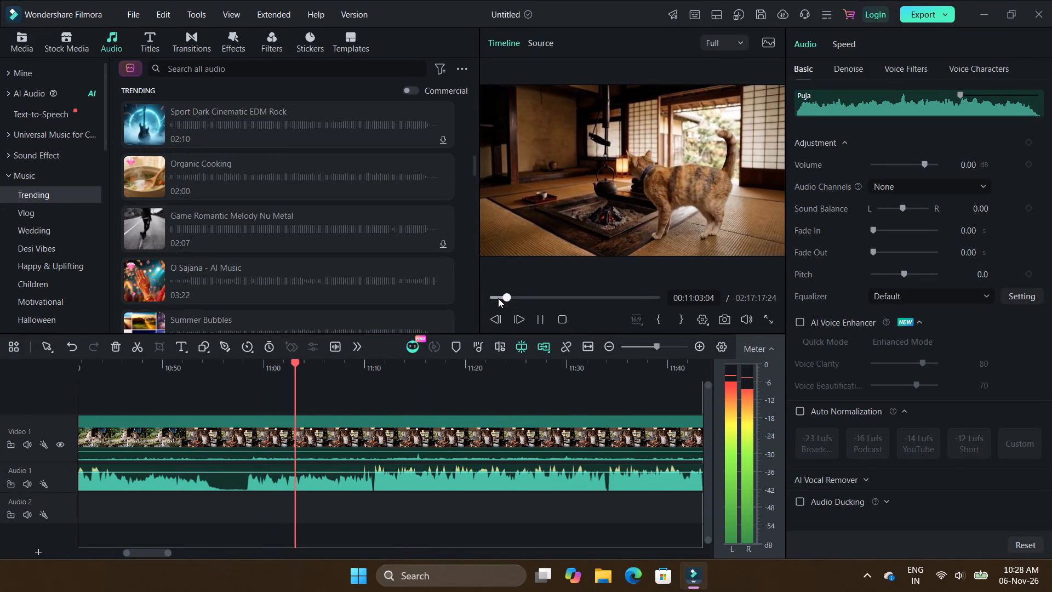
{"action": "left_click", "coordinate": [498, 298]}
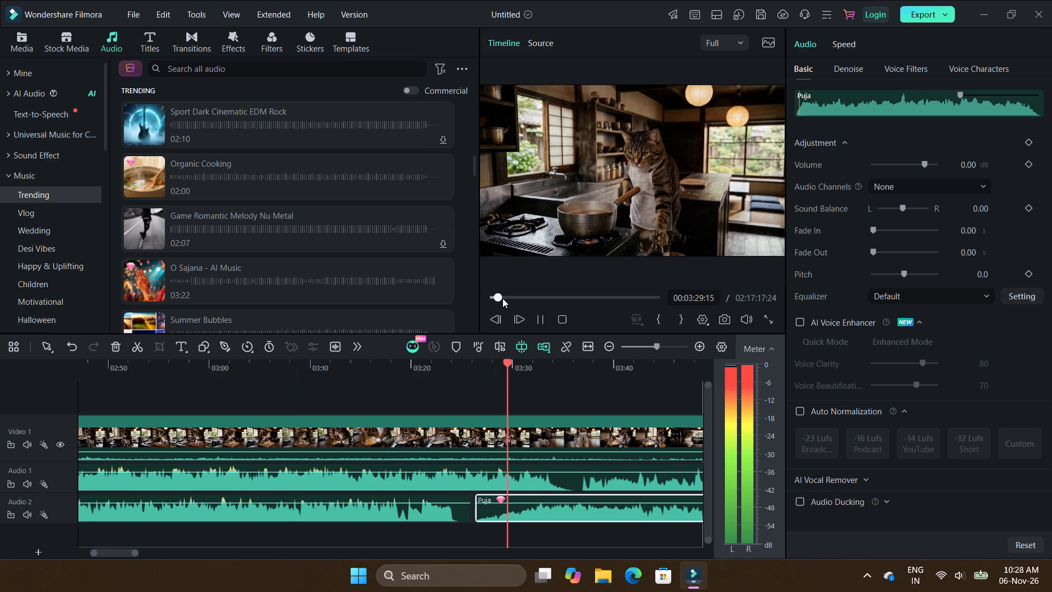
{"action": "left_click", "coordinate": [502, 298]}
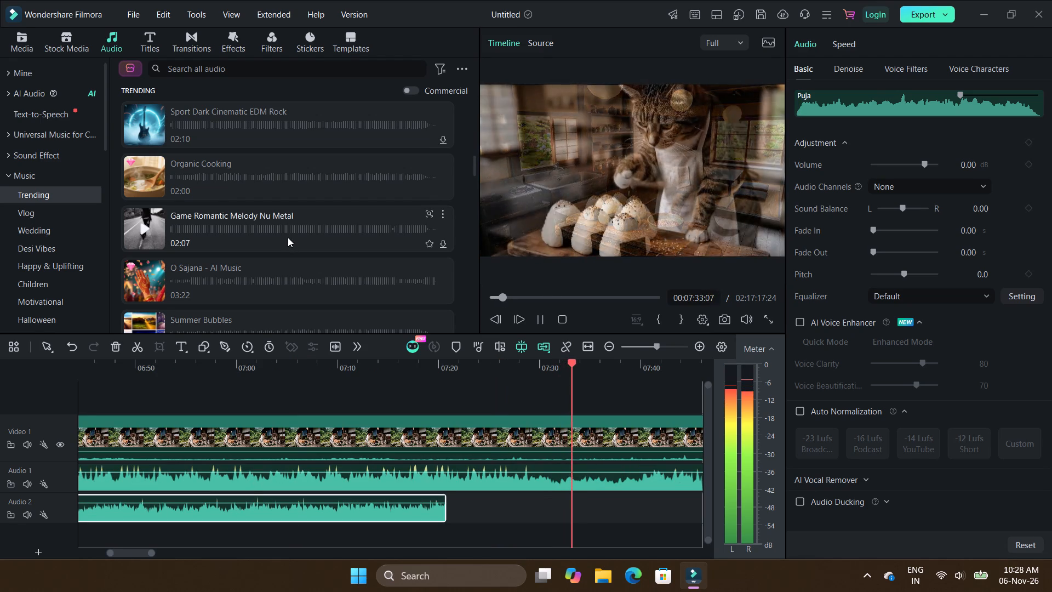
{"action": "left_click", "coordinate": [288, 237]}
{"action": "scroll", "coordinate": [288, 237], "scroll_direction": "down", "scroll_amount": 2}
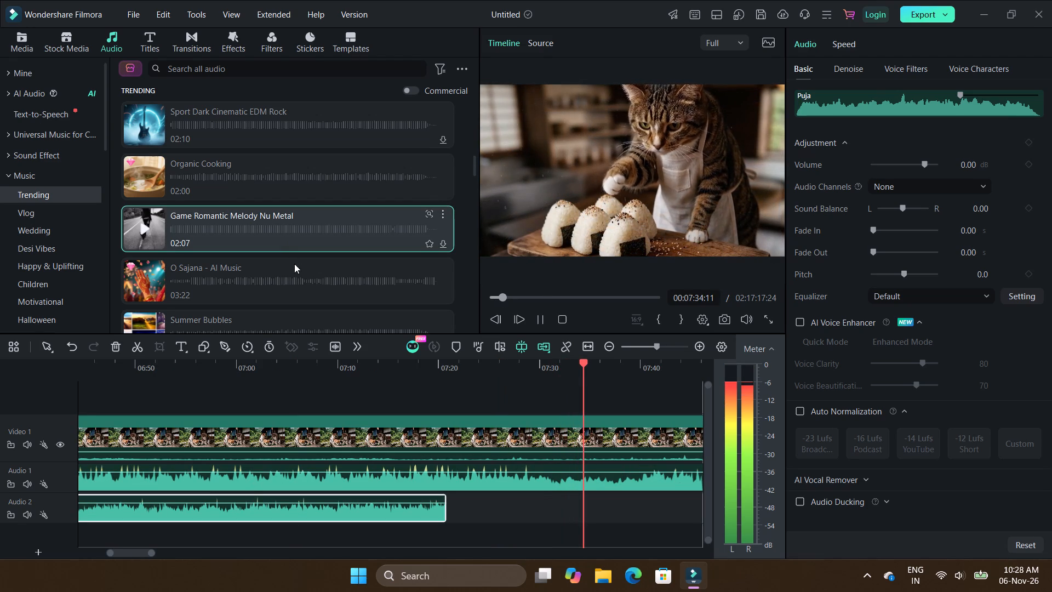
{"action": "scroll", "coordinate": [299, 276], "scroll_direction": "down", "scroll_amount": 2}
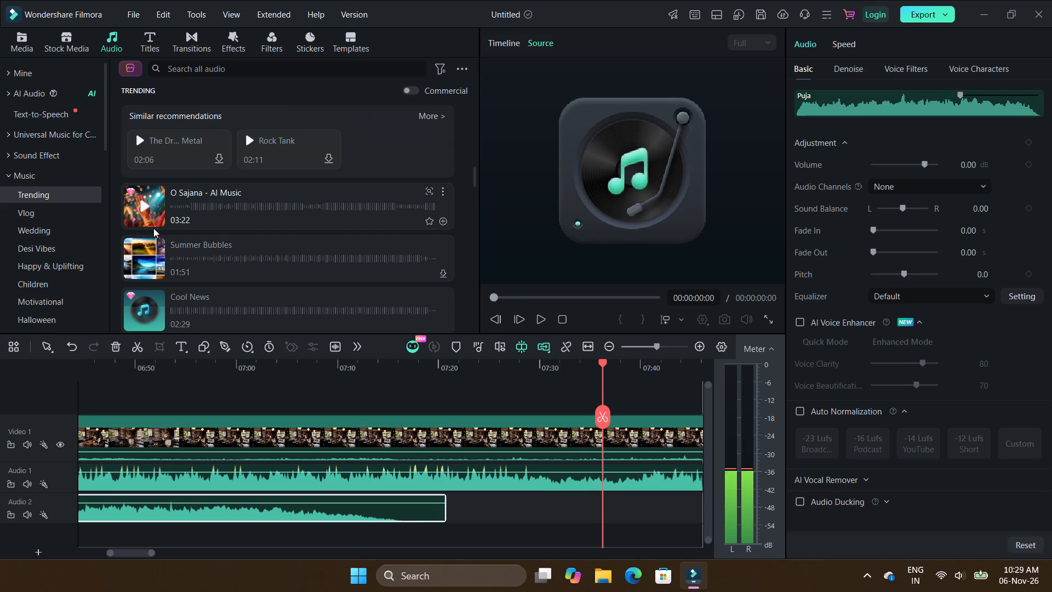
{"action": "left_click_drag", "start_coordinate": [158, 203], "coordinate": [449, 508]}
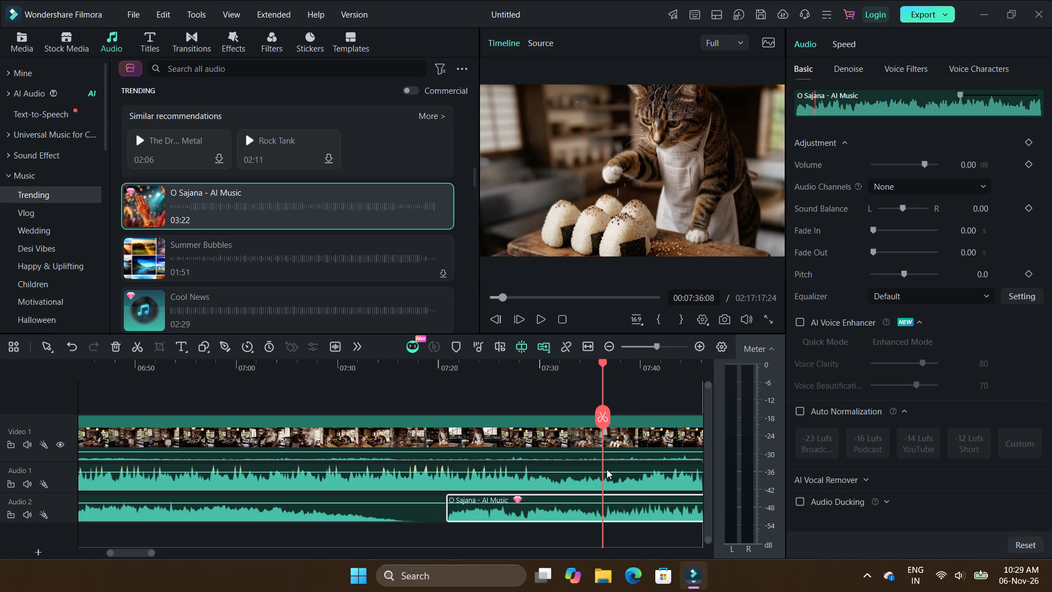
Add the trending track Cinematic Dark Epic Gothic Choir to Audio 2, directly after the clip ending at about 23:26.
{"action": "left_click", "coordinate": [522, 296]}
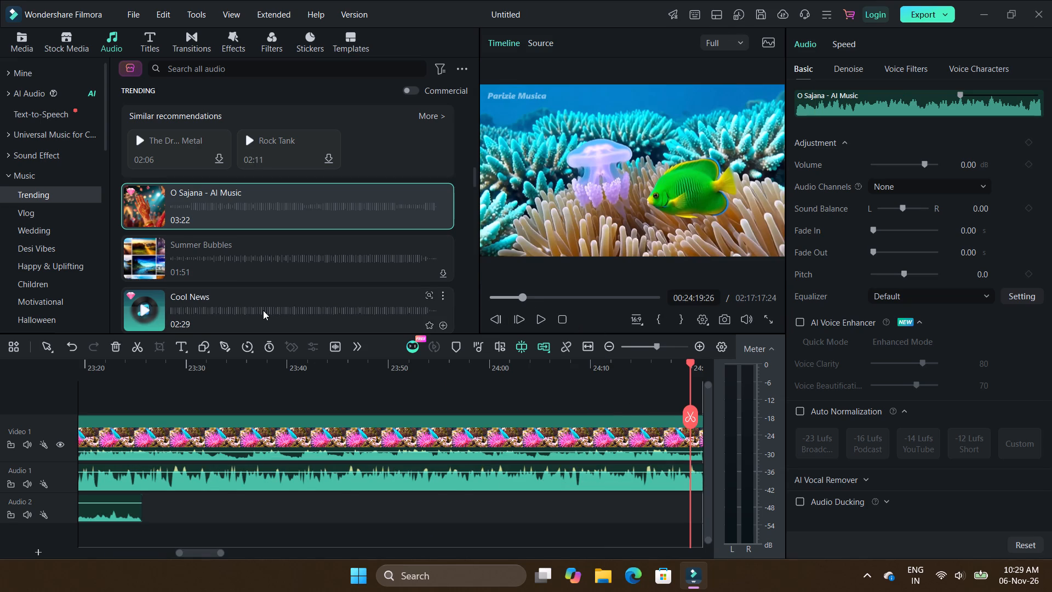
{"action": "scroll", "coordinate": [263, 310], "scroll_direction": "down", "scroll_amount": 3}
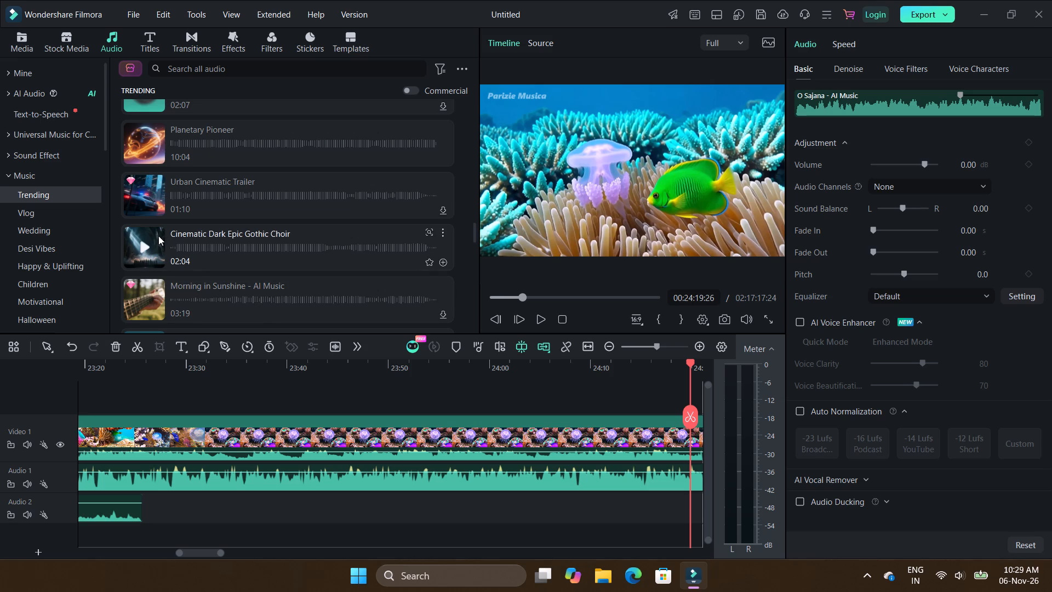
{"action": "left_click_drag", "start_coordinate": [158, 236], "coordinate": [145, 517]}
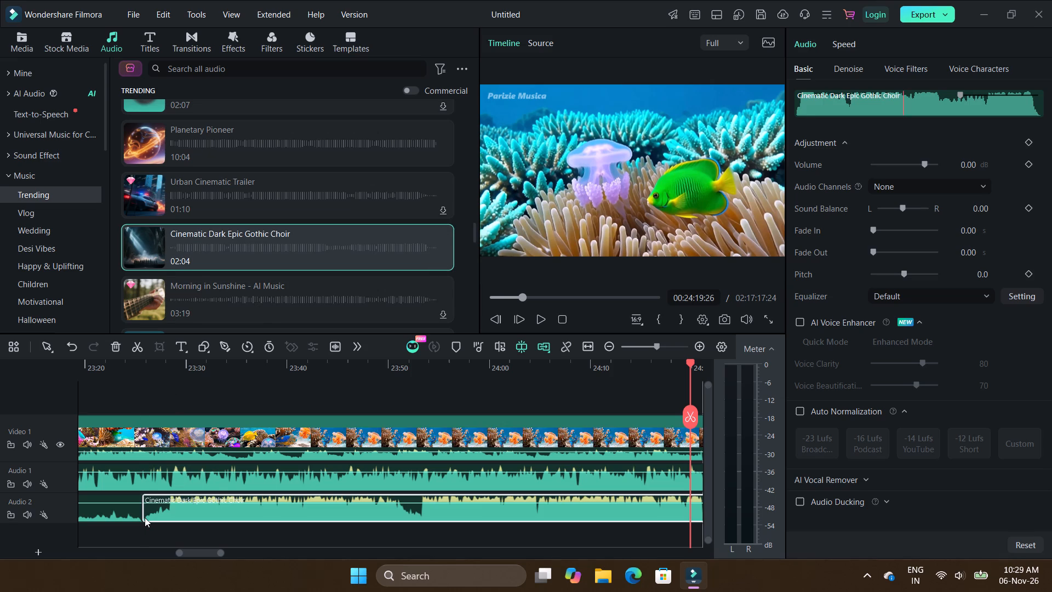
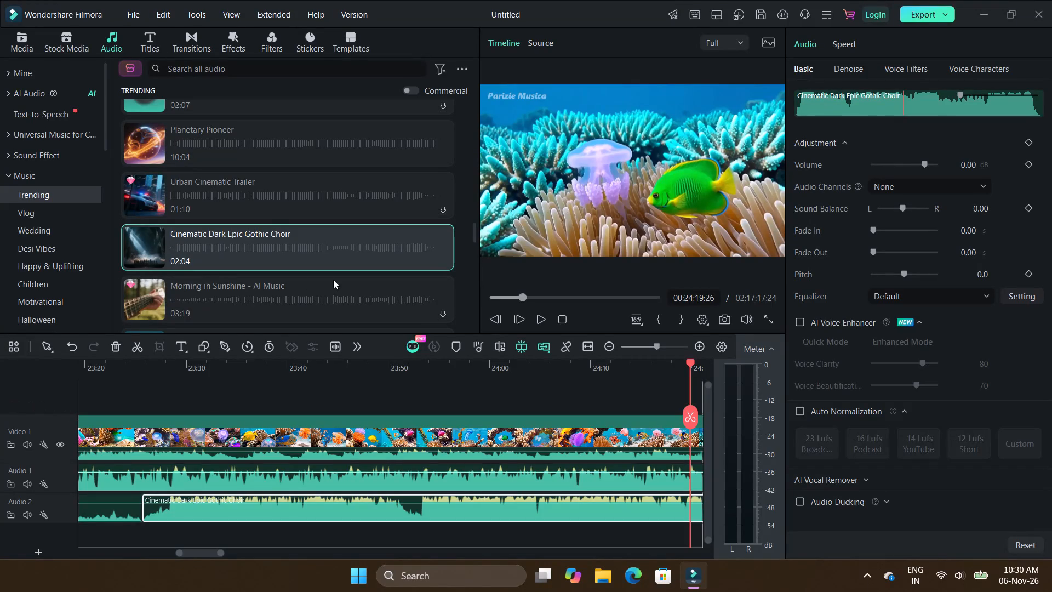
Add the trending track Action Hero Anthem to Audio 2, directly after the Cinematic Dark Epic Gothic Choir clip that ends at about 25:30.
{"action": "left_click", "coordinate": [535, 295]}
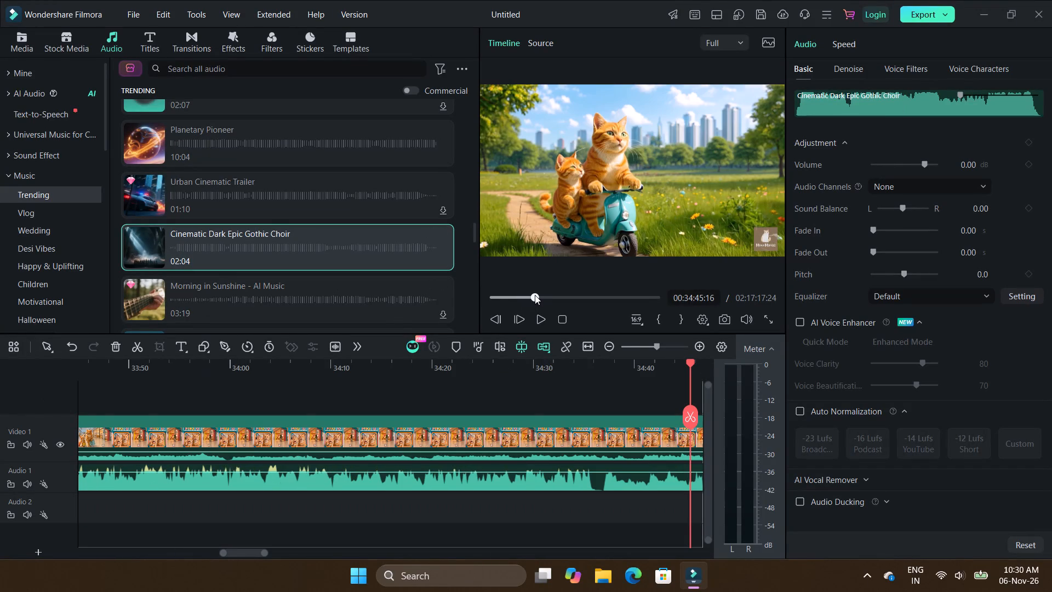
{"action": "left_click", "coordinate": [520, 293]}
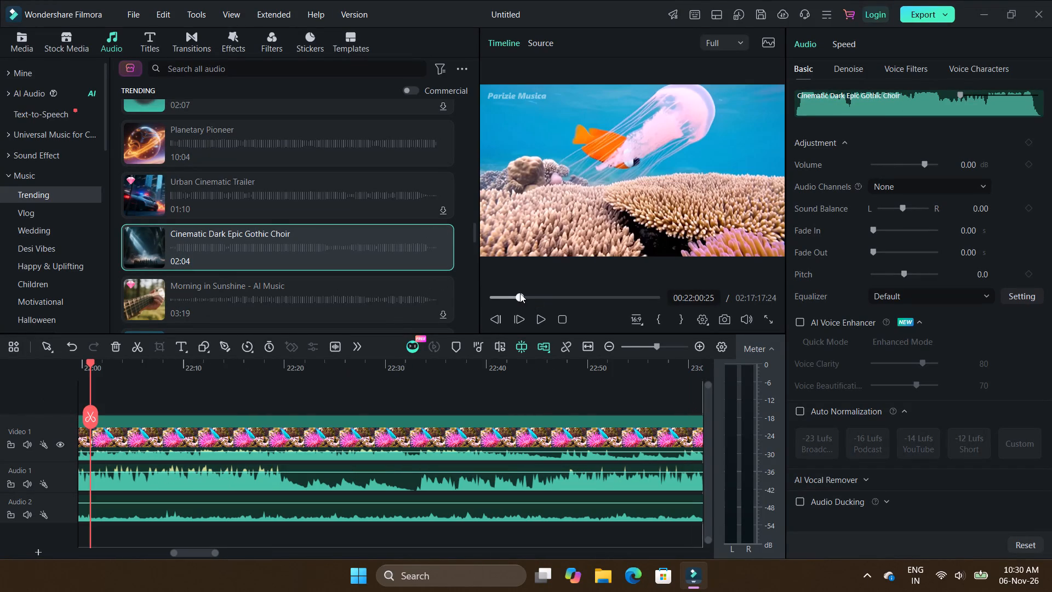
{"action": "left_click", "coordinate": [525, 295]}
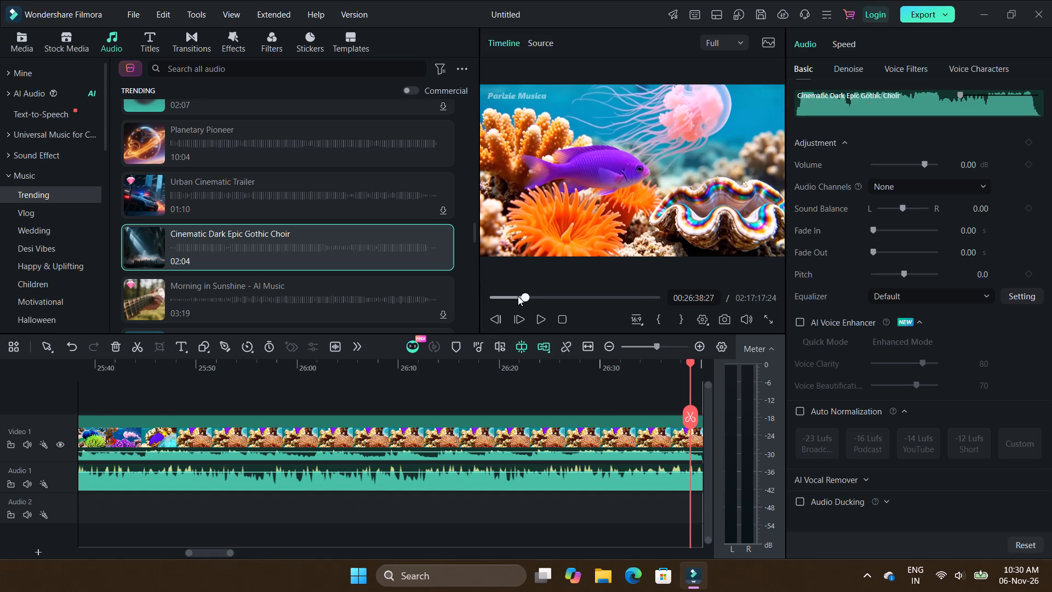
{"action": "left_click", "coordinate": [518, 296]}
{"action": "left_click", "coordinate": [531, 298]}
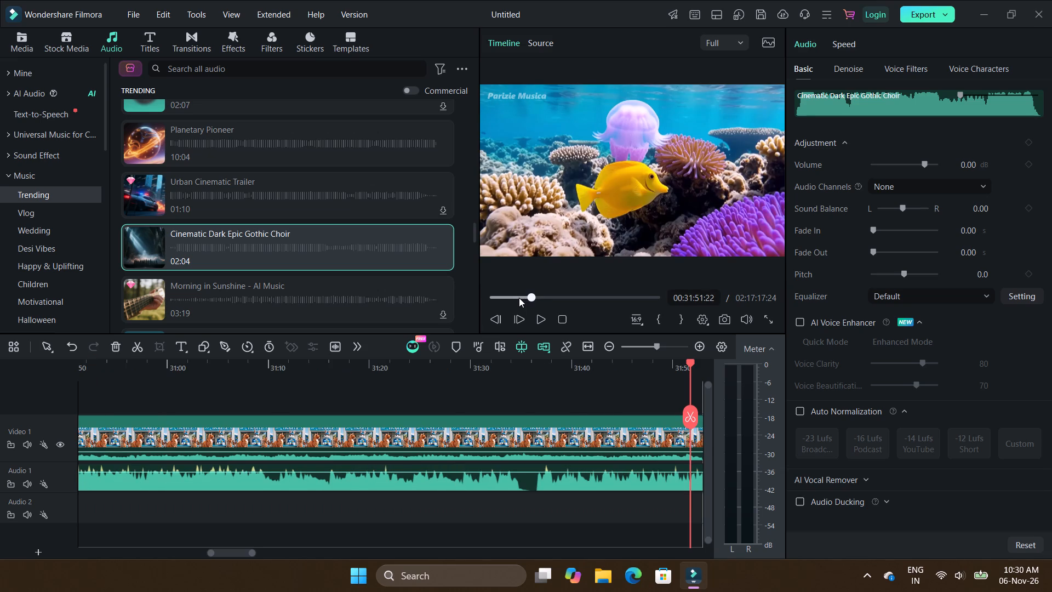
{"action": "left_click", "coordinate": [519, 298]}
{"action": "left_click", "coordinate": [528, 295]}
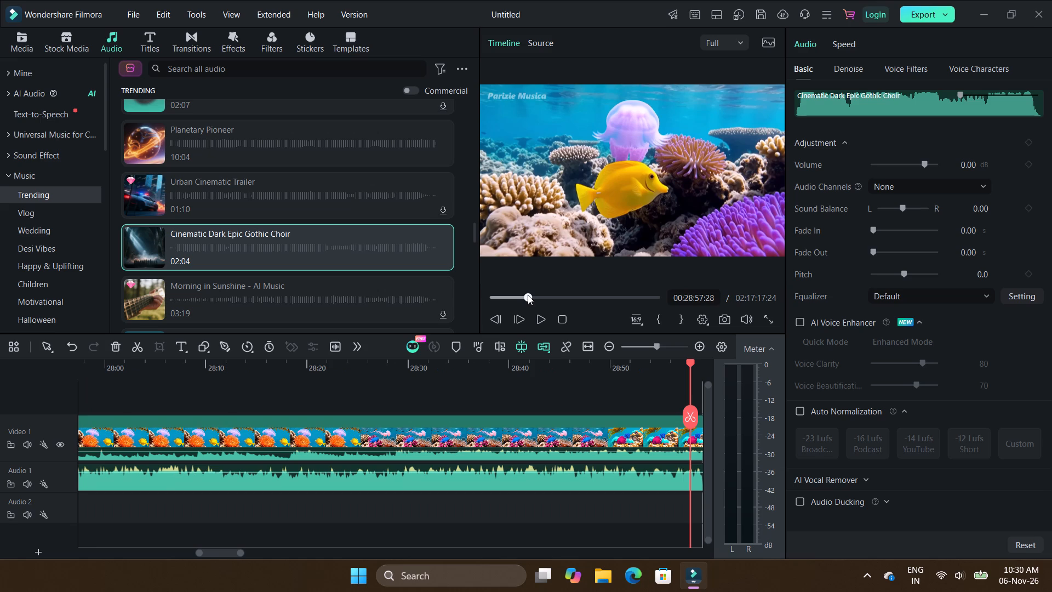
{"action": "left_click", "coordinate": [190, 550]}
{"action": "left_click", "coordinate": [190, 550]}
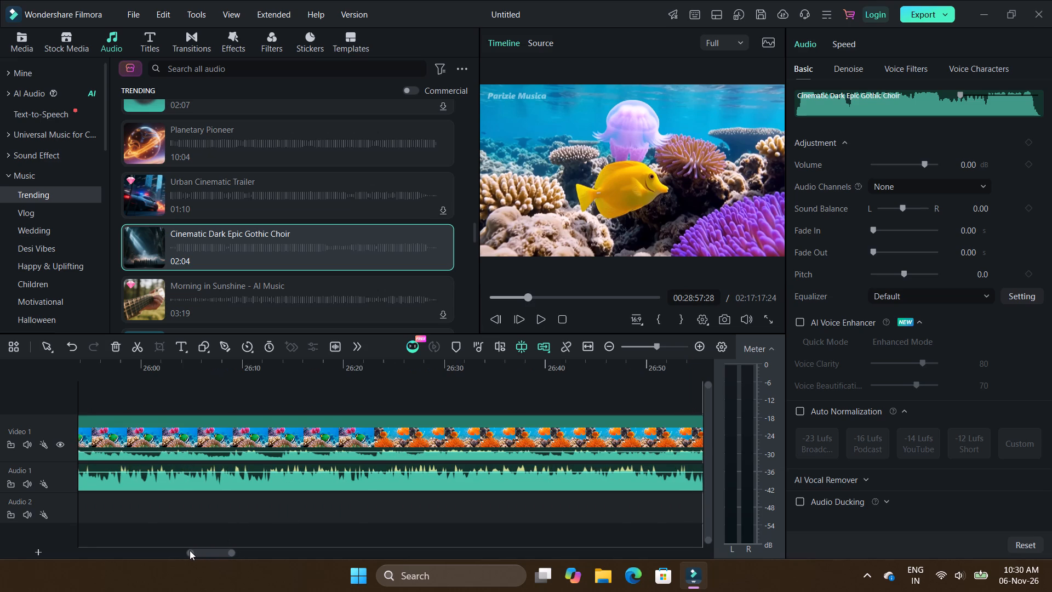
{"action": "left_click", "coordinate": [181, 549]}
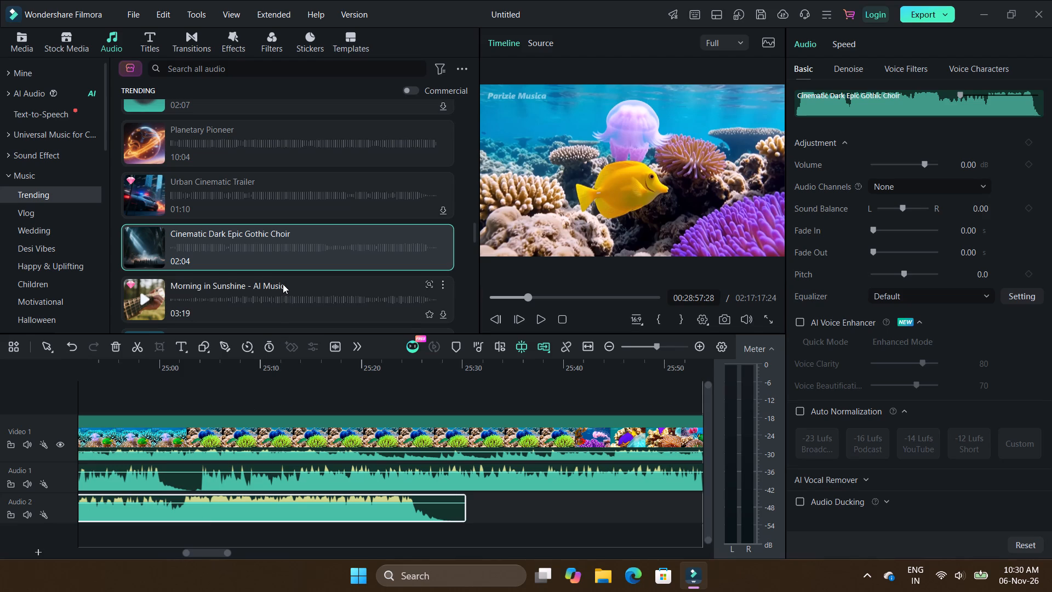
{"action": "scroll", "coordinate": [283, 284], "scroll_direction": "down", "scroll_amount": 1}
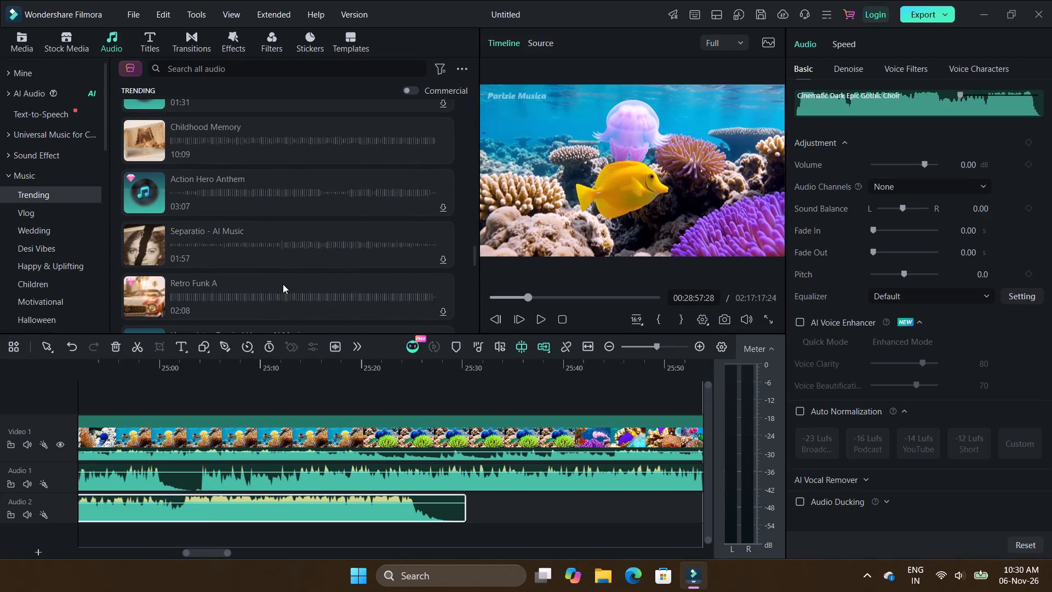
{"action": "scroll", "coordinate": [283, 284], "scroll_direction": "down", "scroll_amount": 1}
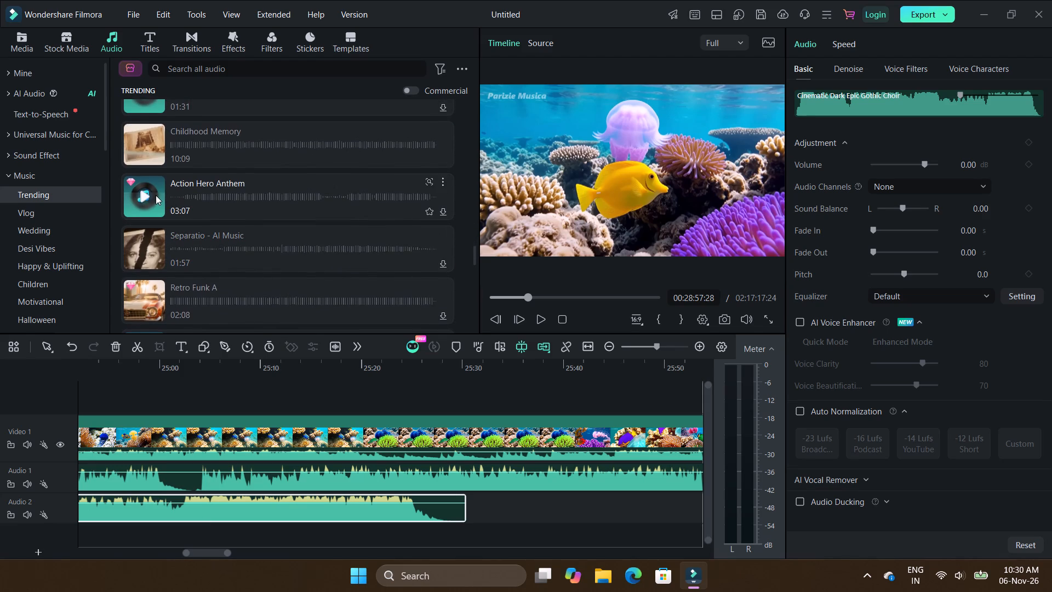
{"action": "left_click_drag", "start_coordinate": [156, 195], "coordinate": [492, 517]}
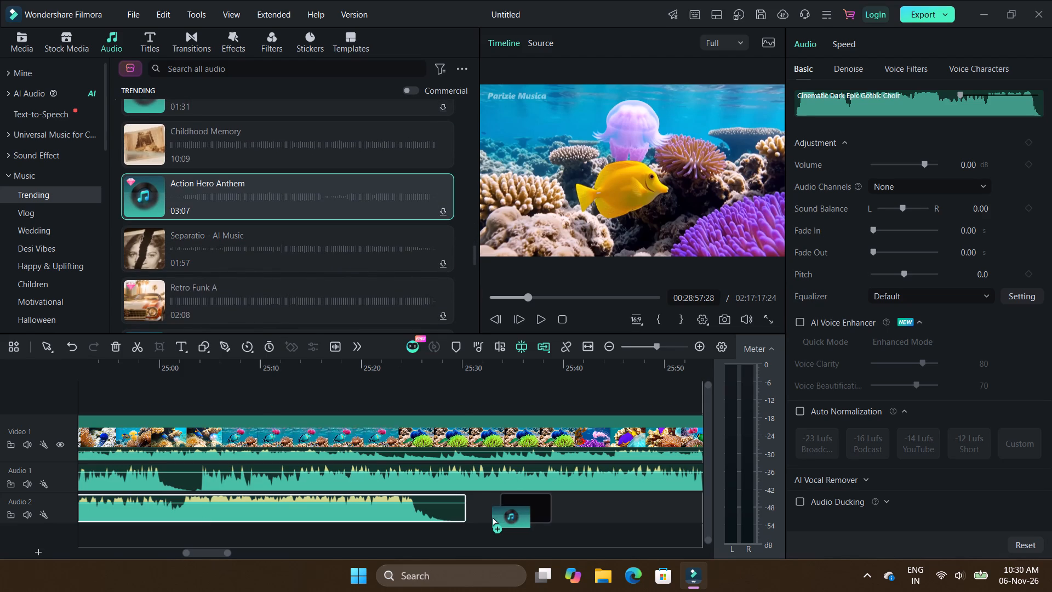
{"action": "left_click_drag", "start_coordinate": [492, 517], "coordinate": [466, 517]}
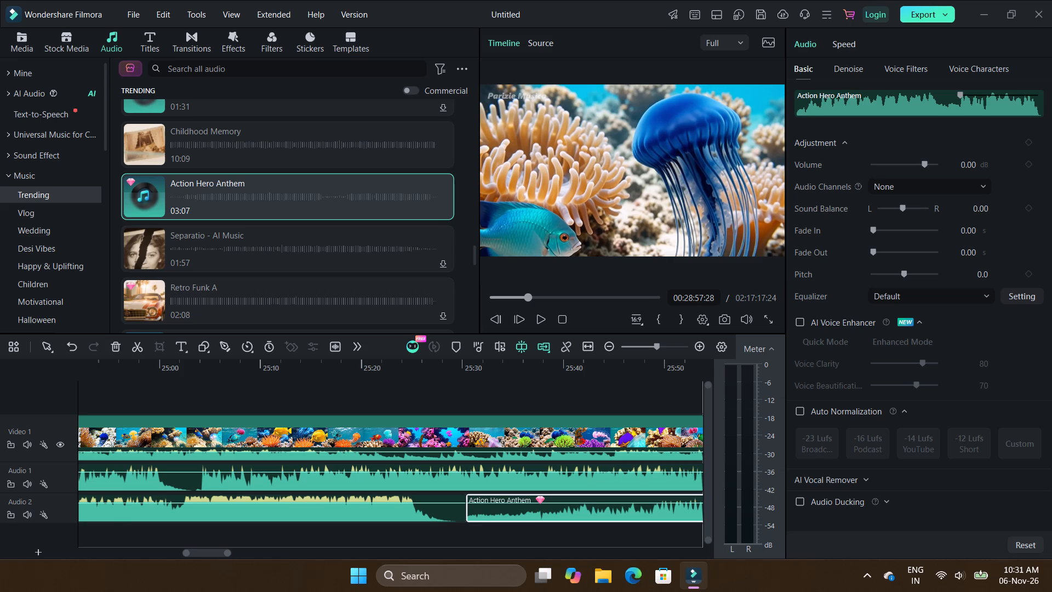
Add the trending track Cinematic Ambient to Audio 2, directly after the O Sajana - AI Music clip that ends at about 10:43.
{"action": "left_click", "coordinate": [173, 552]}
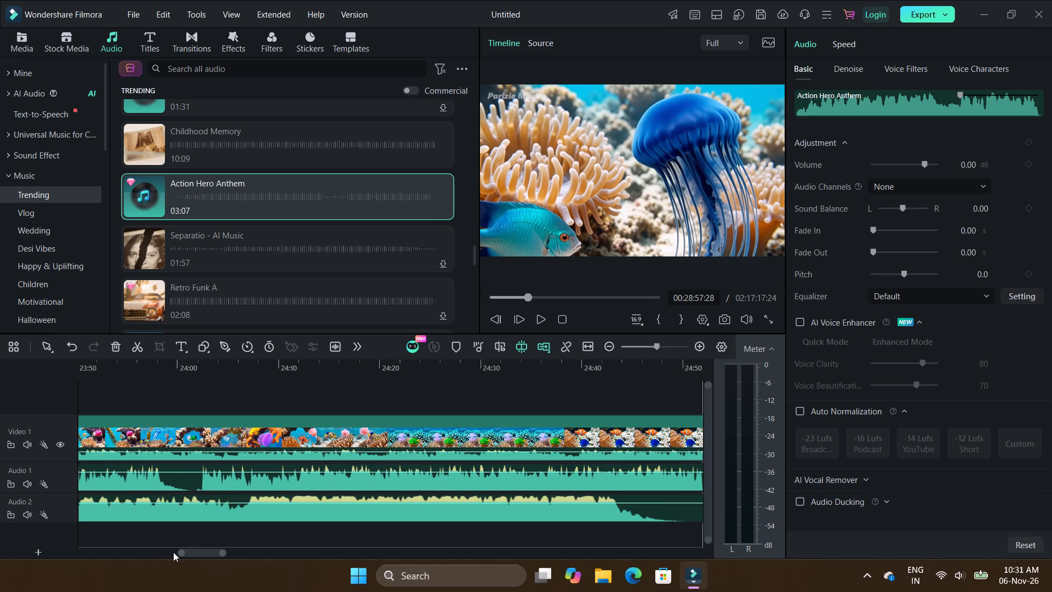
{"action": "left_click", "coordinate": [173, 552]}
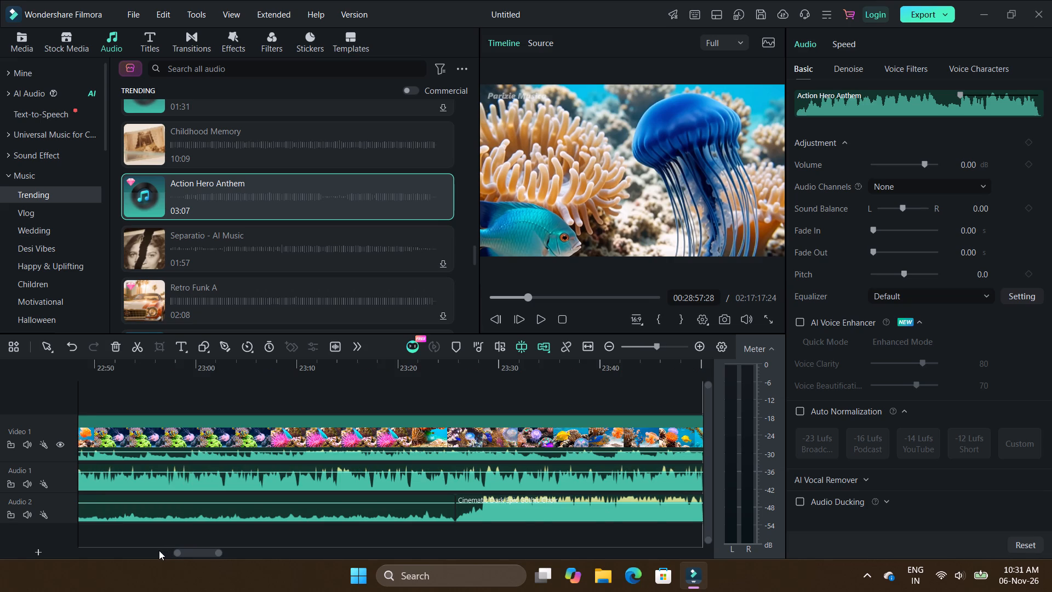
{"action": "left_click", "coordinate": [159, 550]}
{"action": "left_click", "coordinate": [159, 550]}
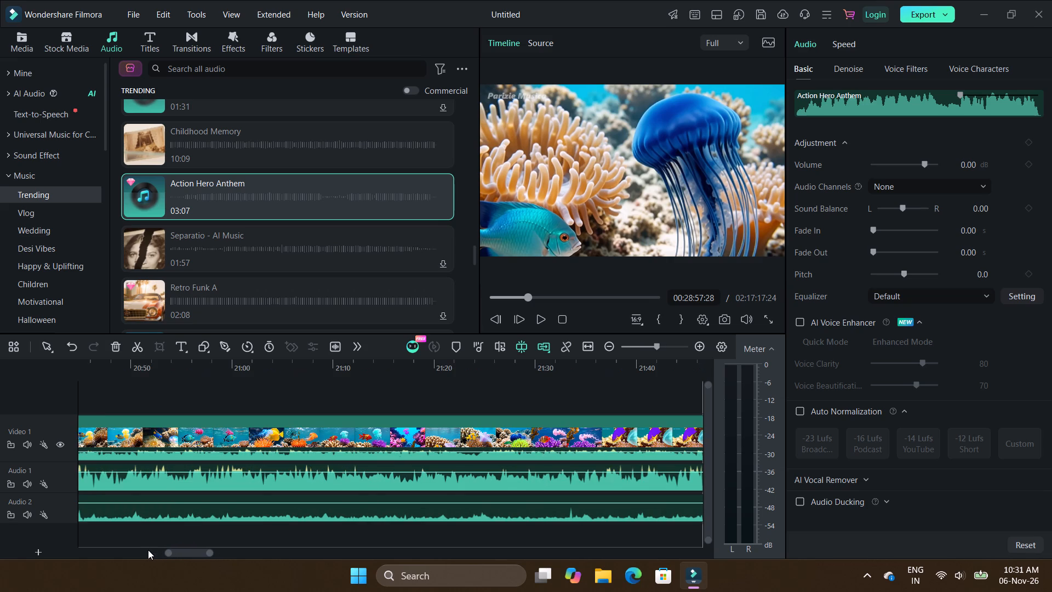
{"action": "left_click", "coordinate": [148, 550]}
{"action": "left_click", "coordinate": [148, 550]}
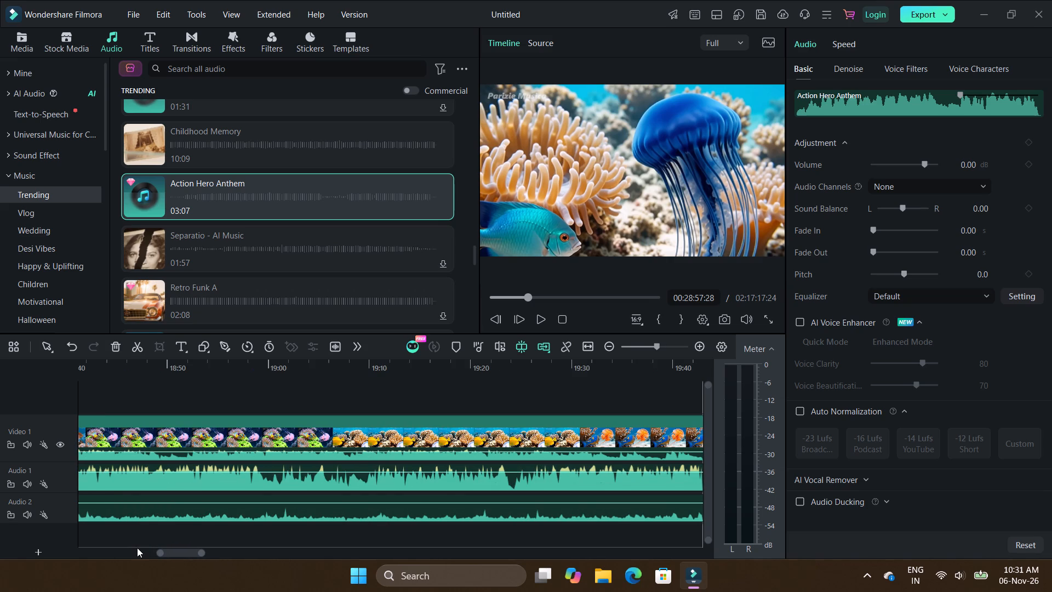
{"action": "left_click", "coordinate": [137, 548]}
{"action": "left_click", "coordinate": [137, 551]}
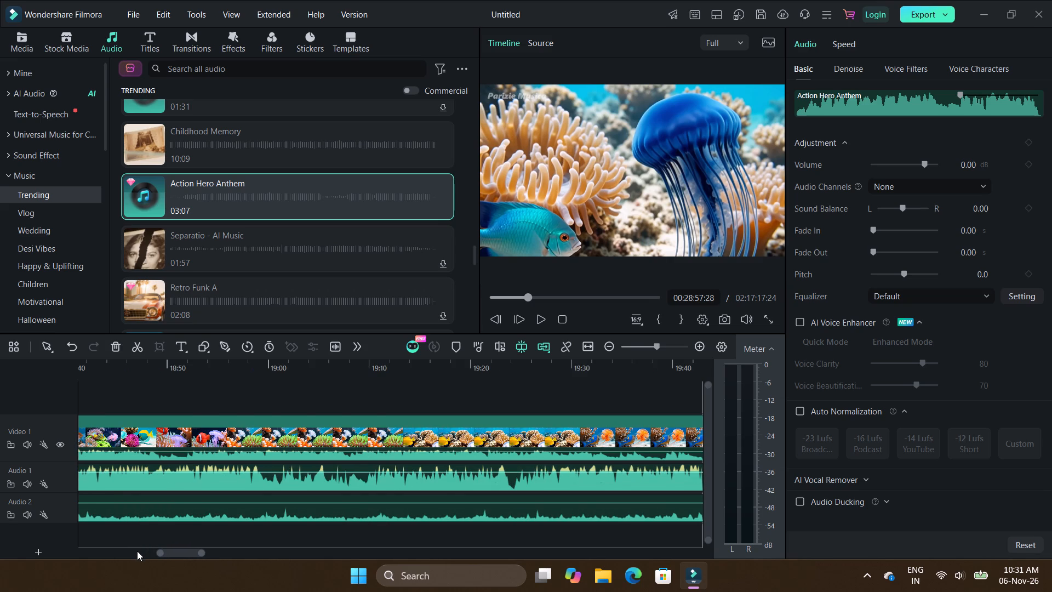
{"action": "left_click", "coordinate": [137, 551]}
{"action": "left_click", "coordinate": [145, 551]}
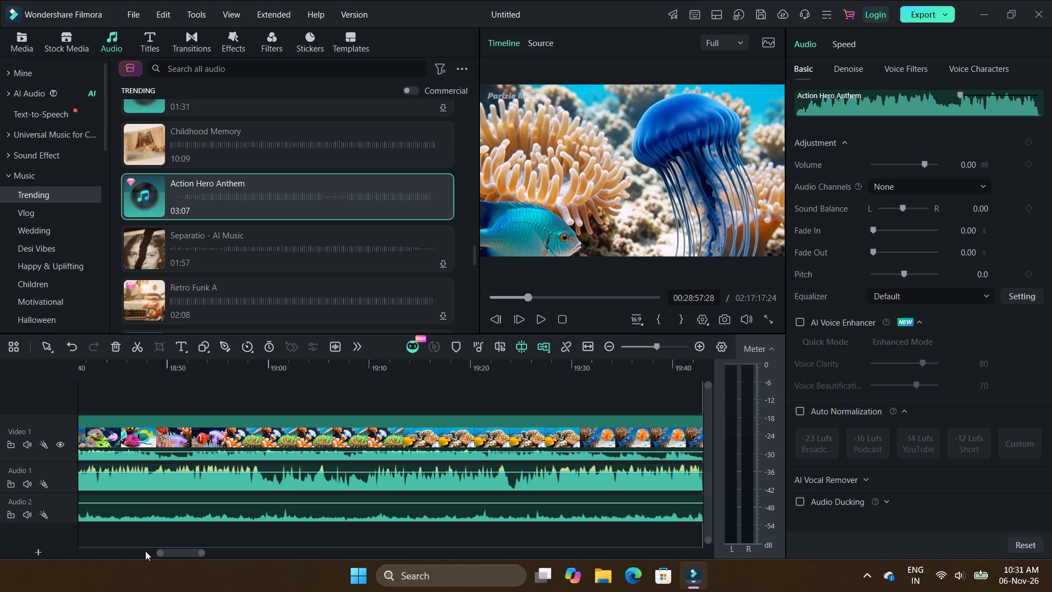
{"action": "left_click", "coordinate": [145, 551]}
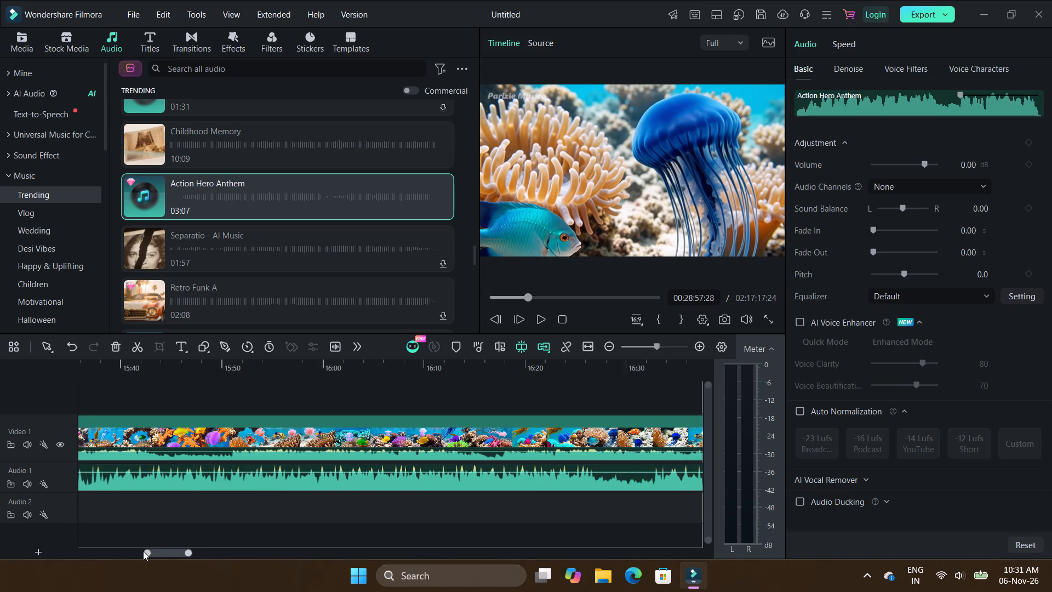
{"action": "left_click", "coordinate": [140, 551]}
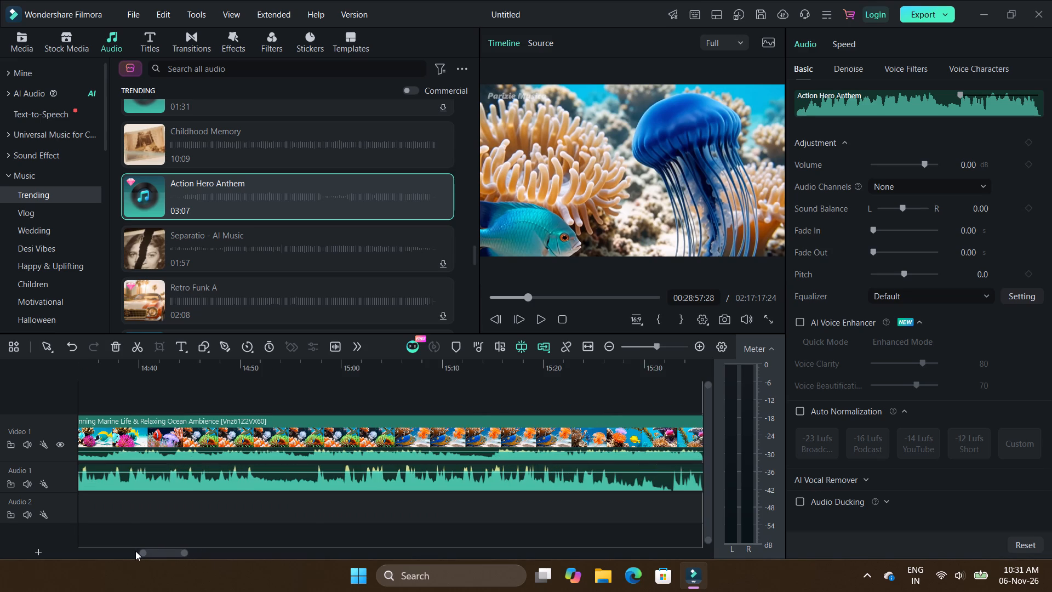
{"action": "left_click", "coordinate": [135, 551]}
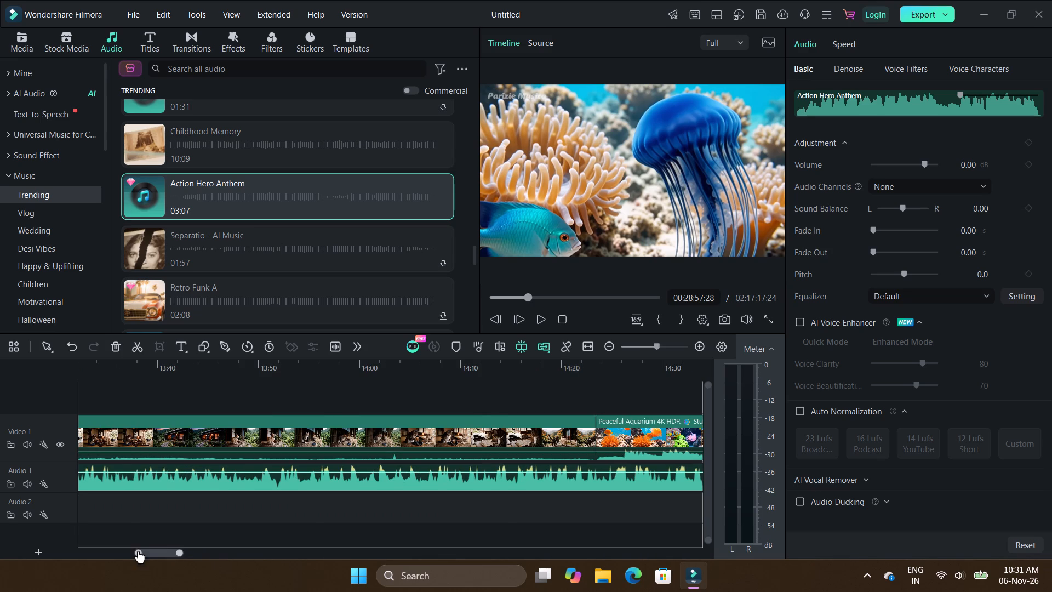
{"action": "left_click", "coordinate": [130, 553]}
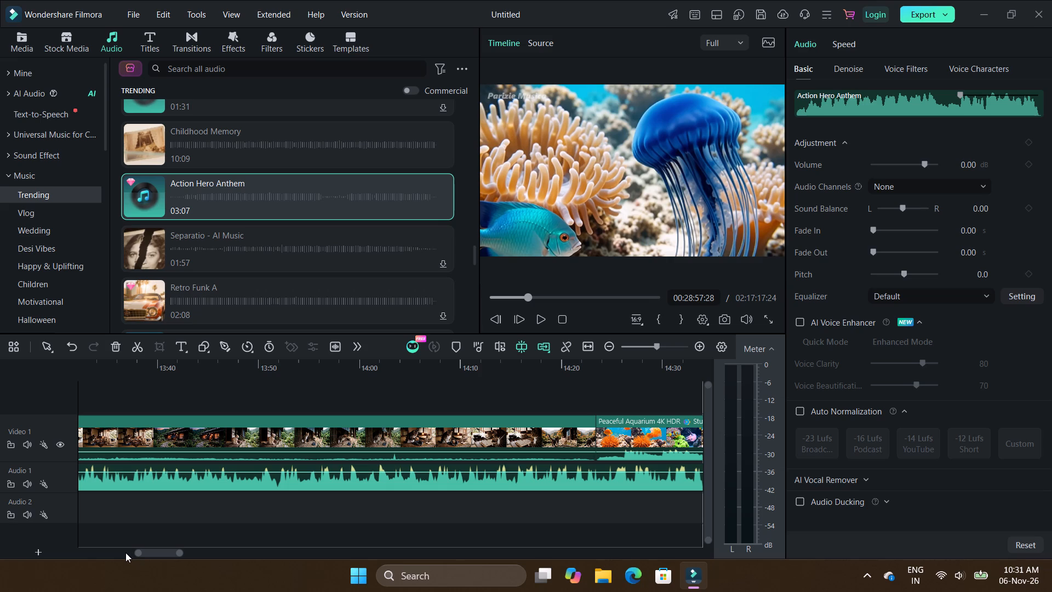
{"action": "left_click", "coordinate": [125, 553]}
{"action": "left_click", "coordinate": [125, 553]}
{"action": "left_click", "coordinate": [123, 553]}
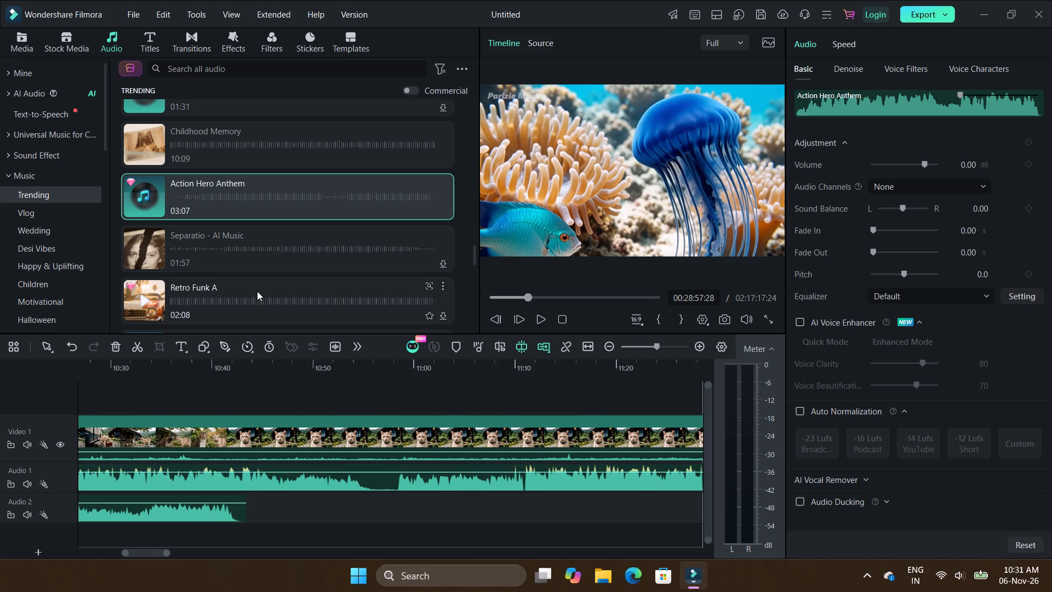
{"action": "scroll", "coordinate": [257, 291], "scroll_direction": "down", "scroll_amount": 2}
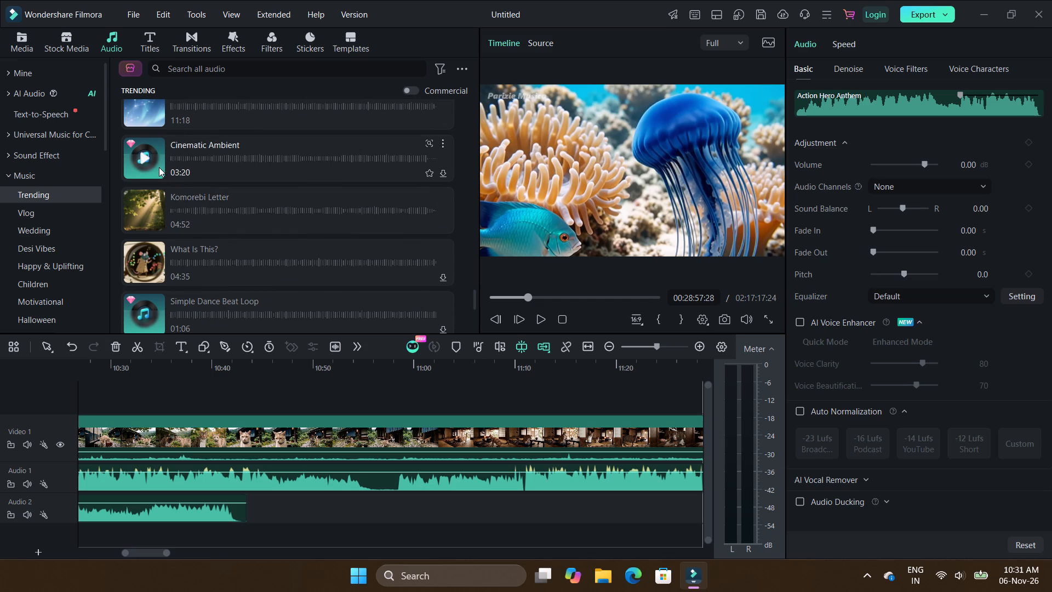
{"action": "left_click_drag", "start_coordinate": [159, 167], "coordinate": [263, 503]}
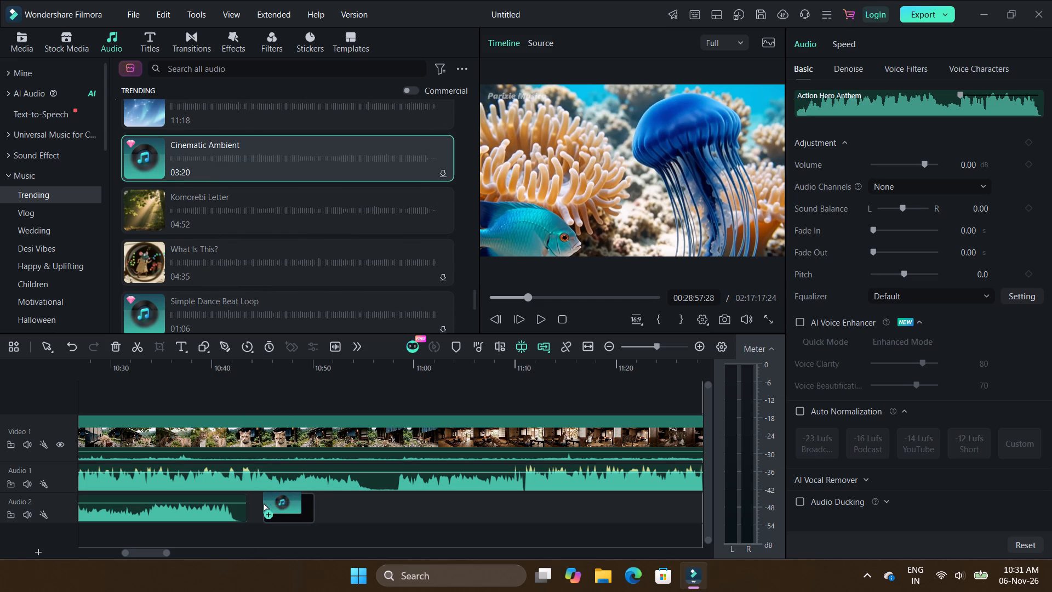
{"action": "left_click_drag", "start_coordinate": [263, 503], "coordinate": [247, 508]}
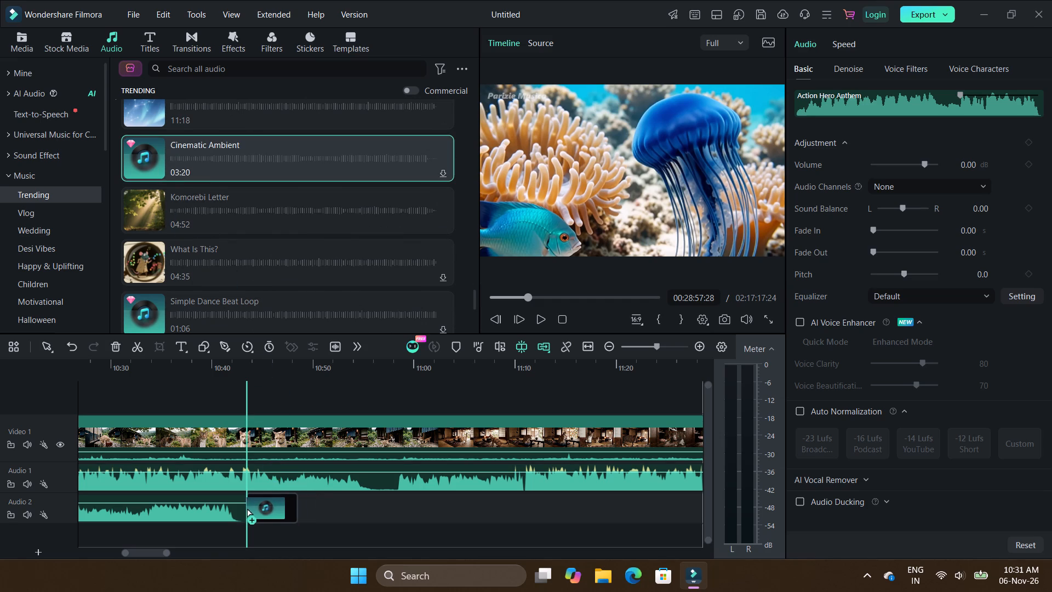
{"action": "left_click_drag", "start_coordinate": [247, 508], "coordinate": [248, 507]}
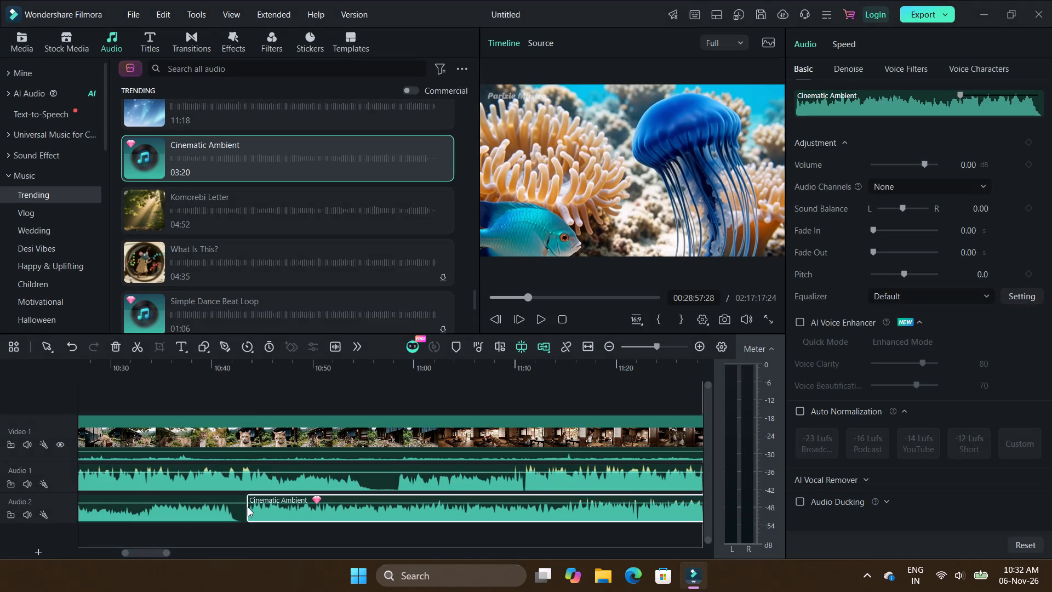
Examine the Audio 2 track for gaps from the Cinematic Ambient clip back to about 02:20.
{"action": "left_click", "coordinate": [108, 549]}
{"action": "left_click", "coordinate": [108, 549]}
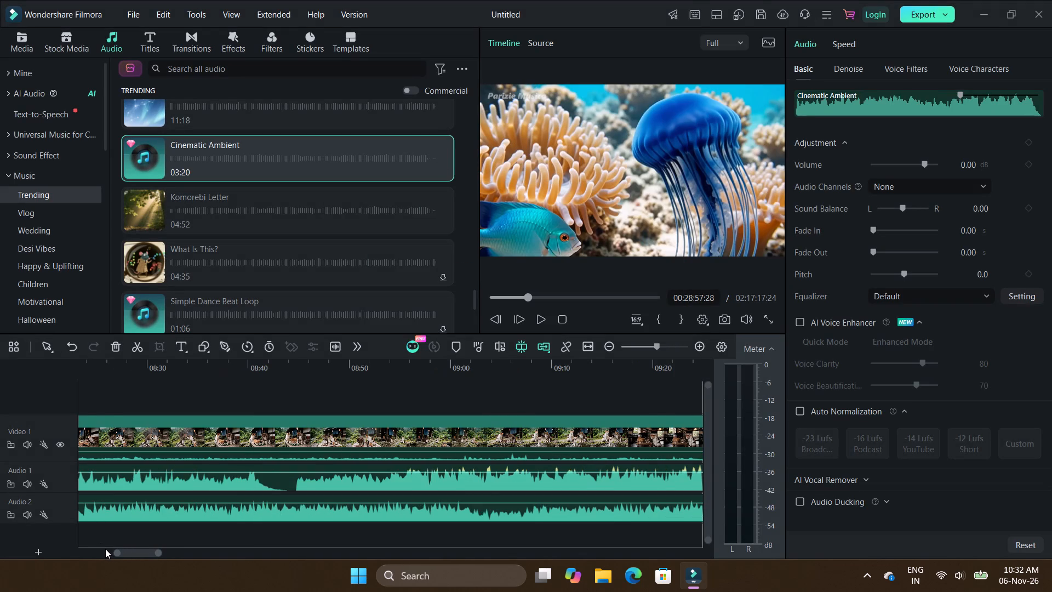
{"action": "left_click", "coordinate": [95, 549]}
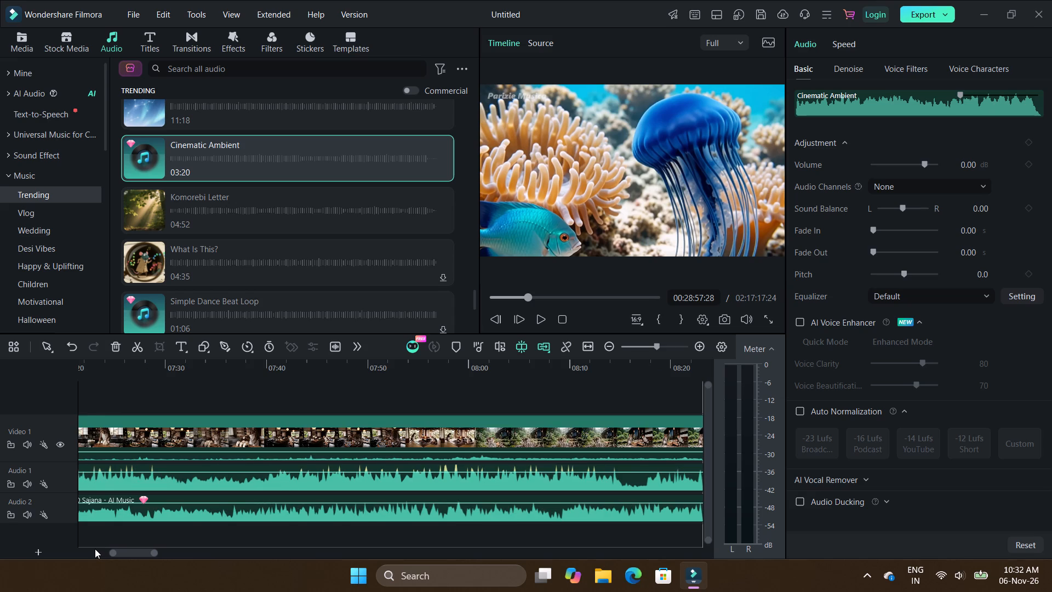
{"action": "left_click", "coordinate": [95, 549]}
{"action": "left_click", "coordinate": [90, 549]}
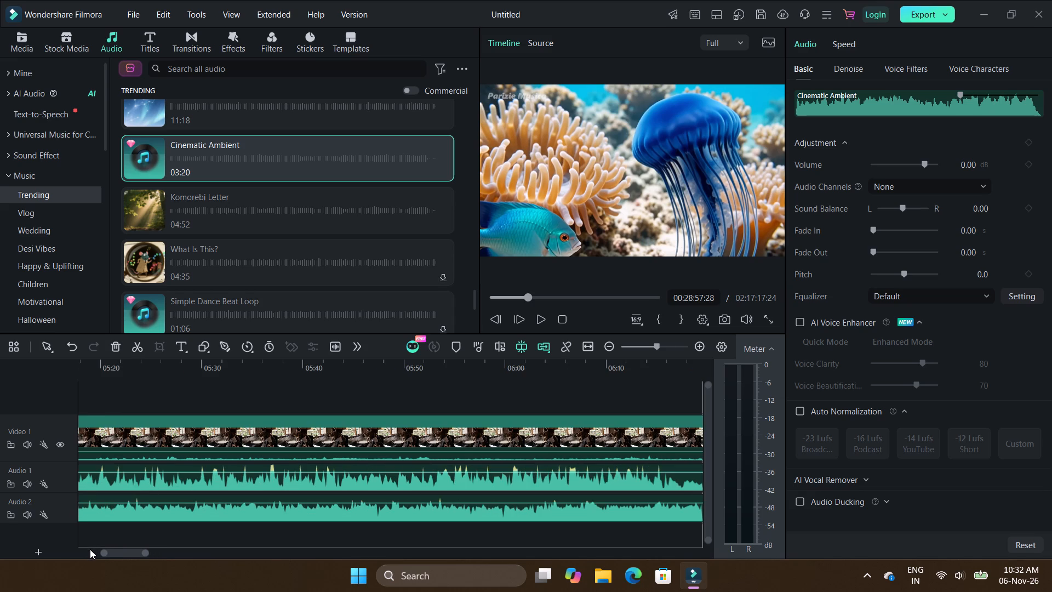
{"action": "left_click", "coordinate": [90, 549]}
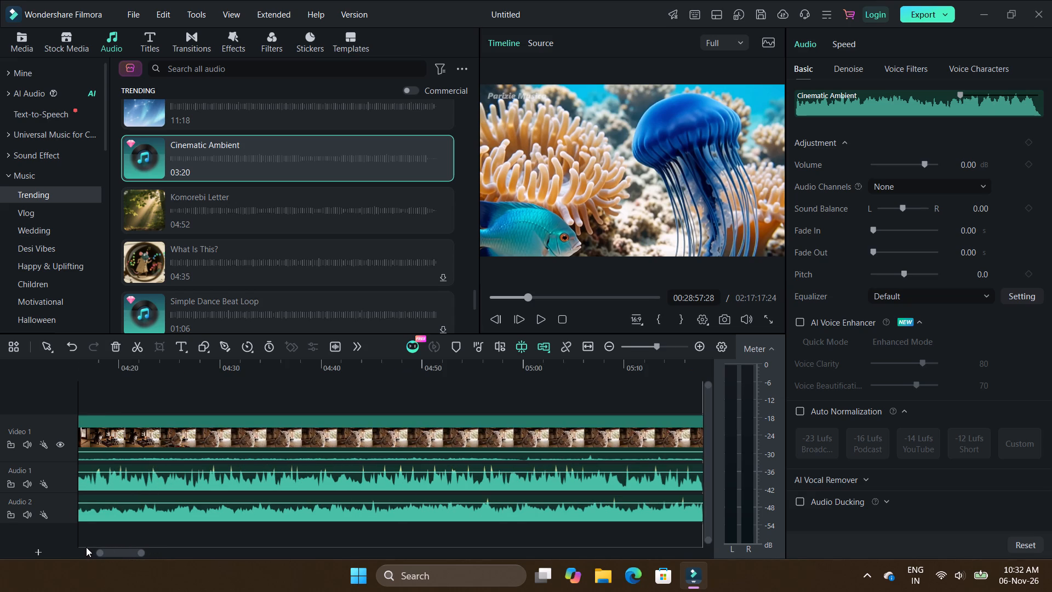
{"action": "left_click", "coordinate": [86, 547]}
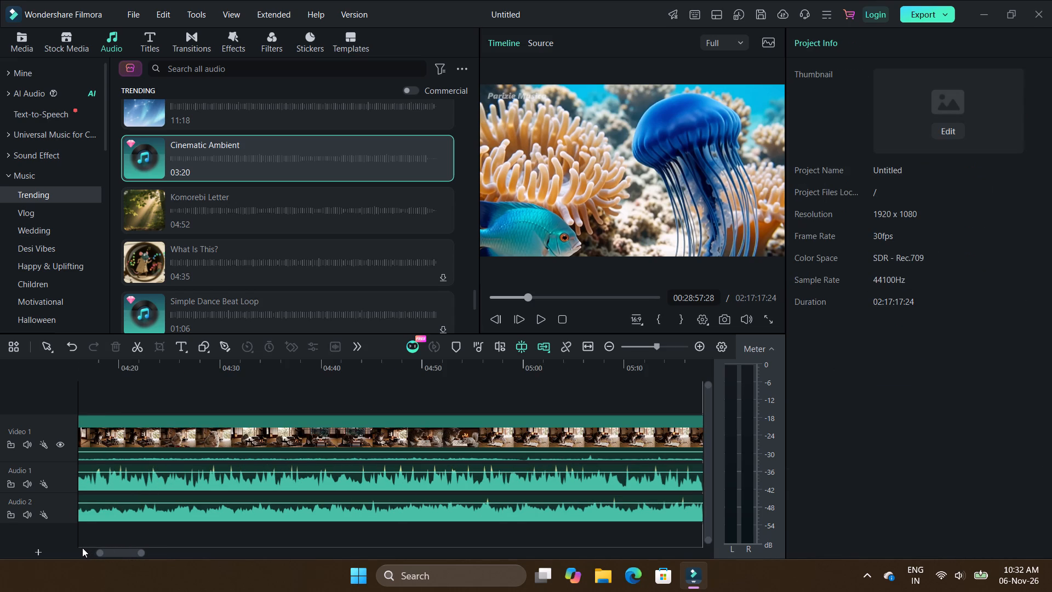
{"action": "left_click", "coordinate": [82, 548]}
{"action": "left_click", "coordinate": [85, 550]}
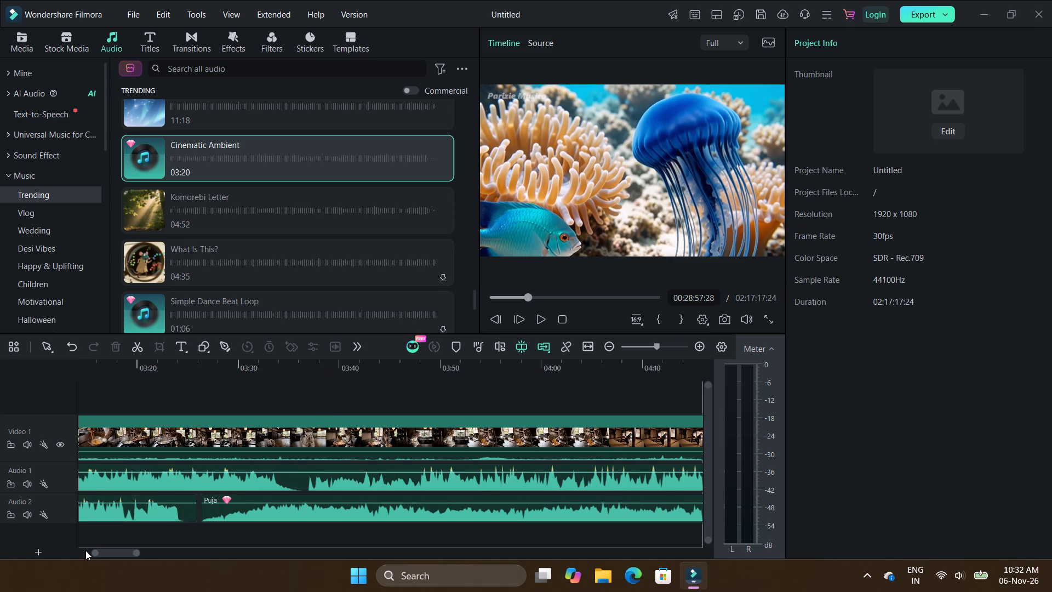
{"action": "left_click", "coordinate": [85, 550]}
{"action": "left_click", "coordinate": [85, 550]}
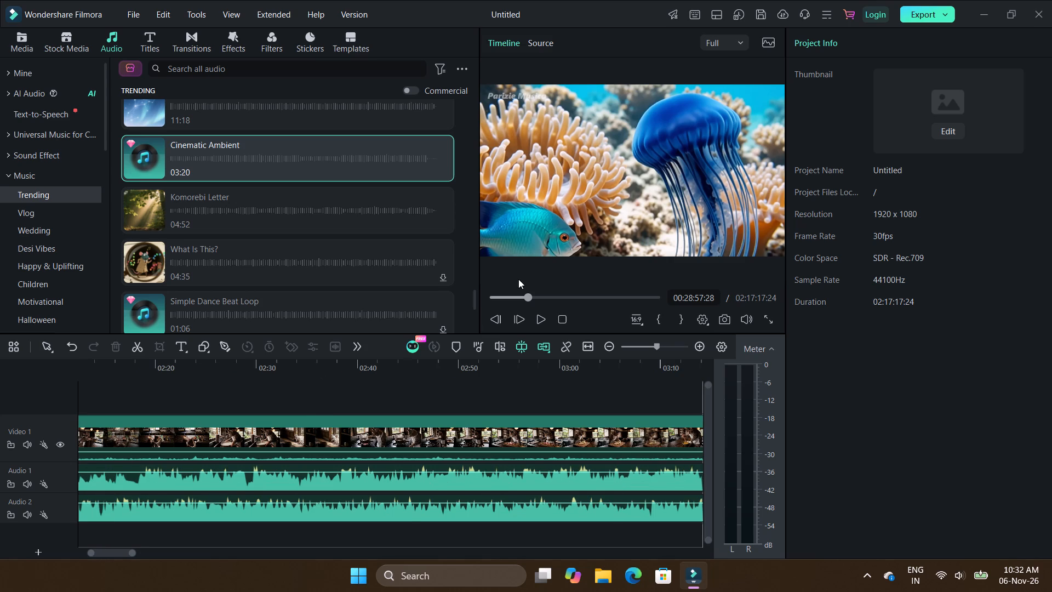
Play the project from about 02:53 to hear the music on the audio tracks.
{"action": "left_click", "coordinate": [497, 297]}
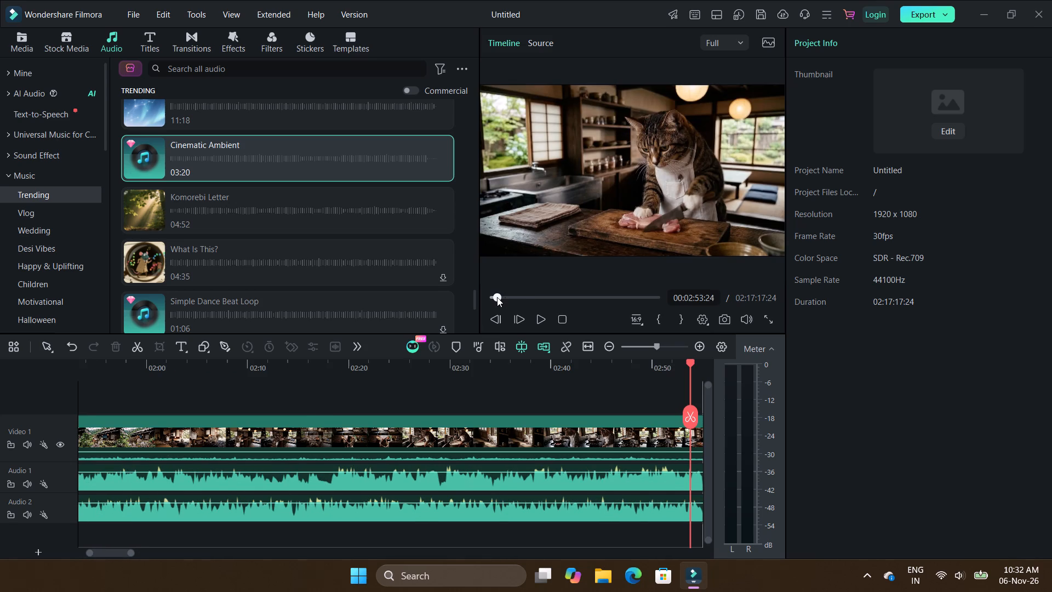
{"action": "left_click", "coordinate": [541, 317]}
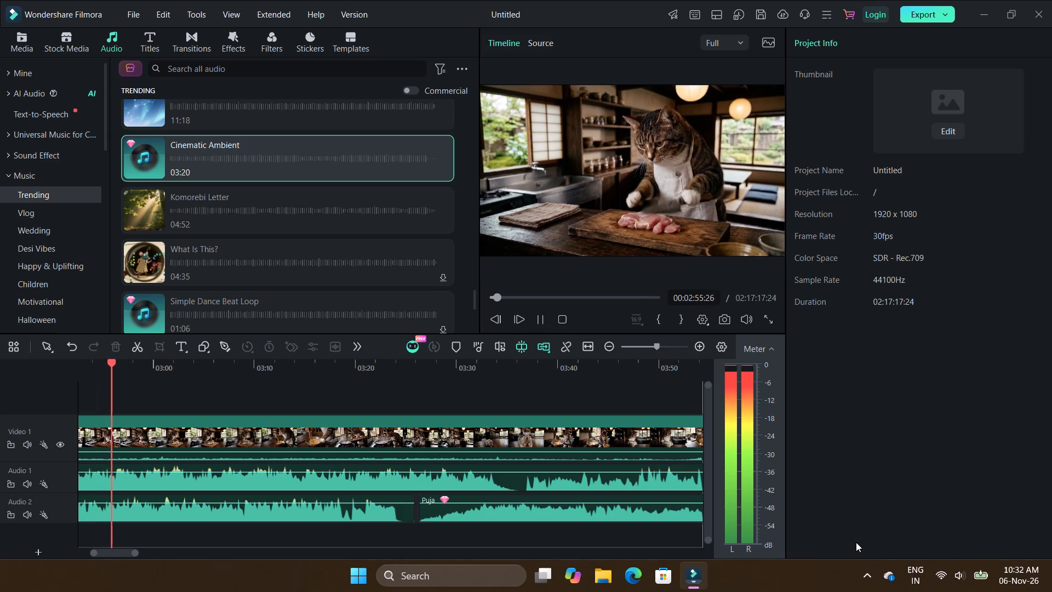
Show the hidden system tray icons.
{"action": "left_click", "coordinate": [868, 579]}
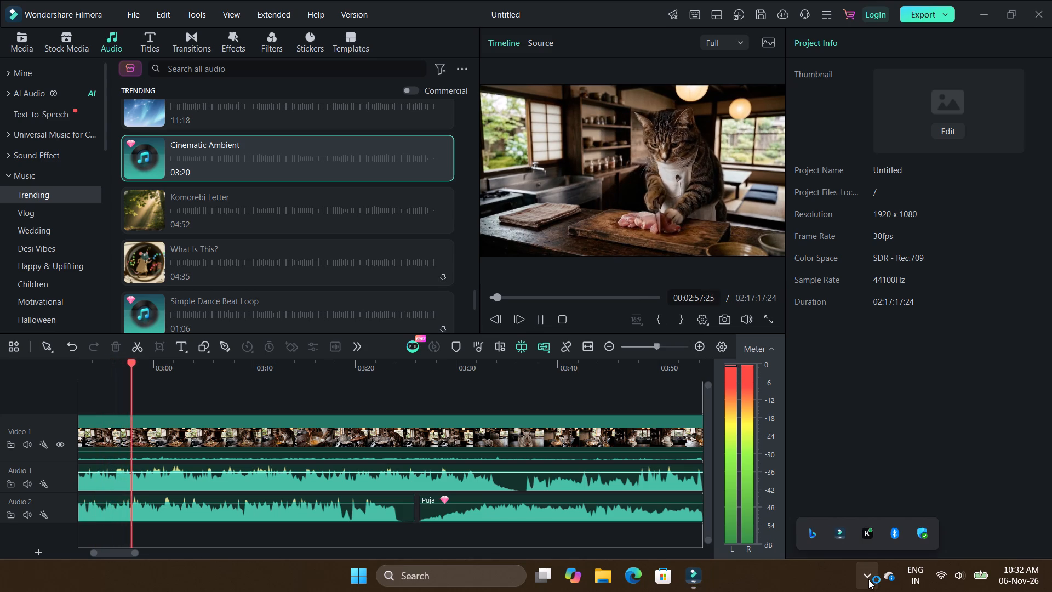
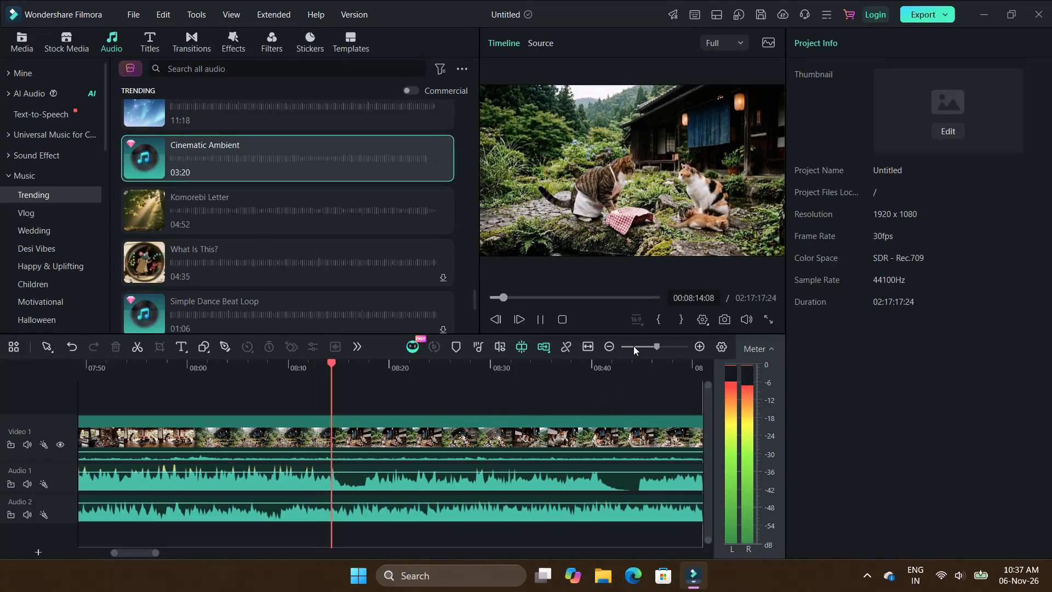
Mute the Video 1 track and play the project from about 08:22 to hear the music without the video's sound.
{"action": "left_click", "coordinate": [645, 344]}
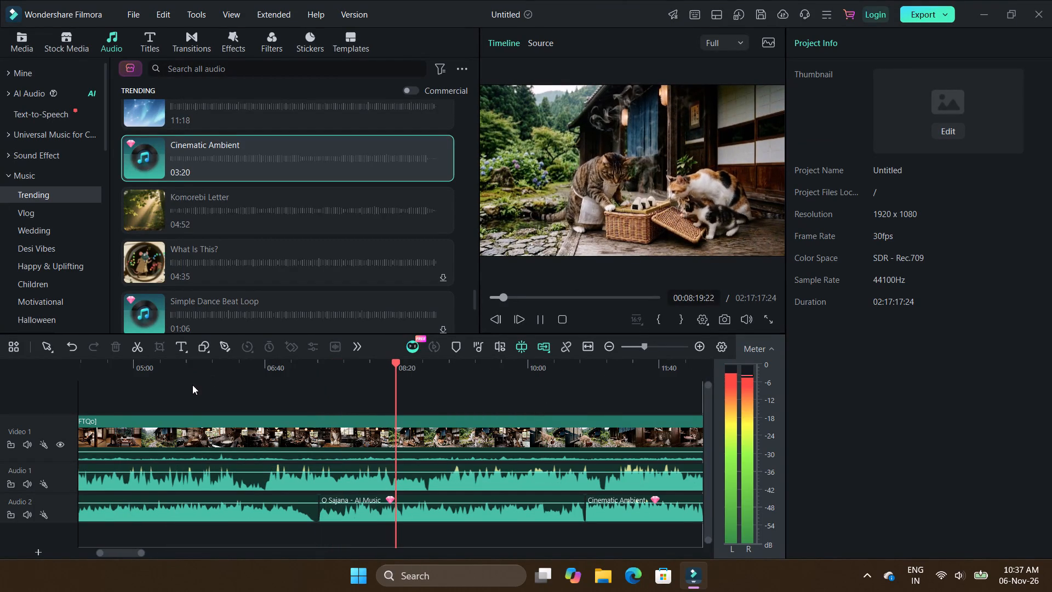
{"action": "left_click", "coordinate": [31, 443]}
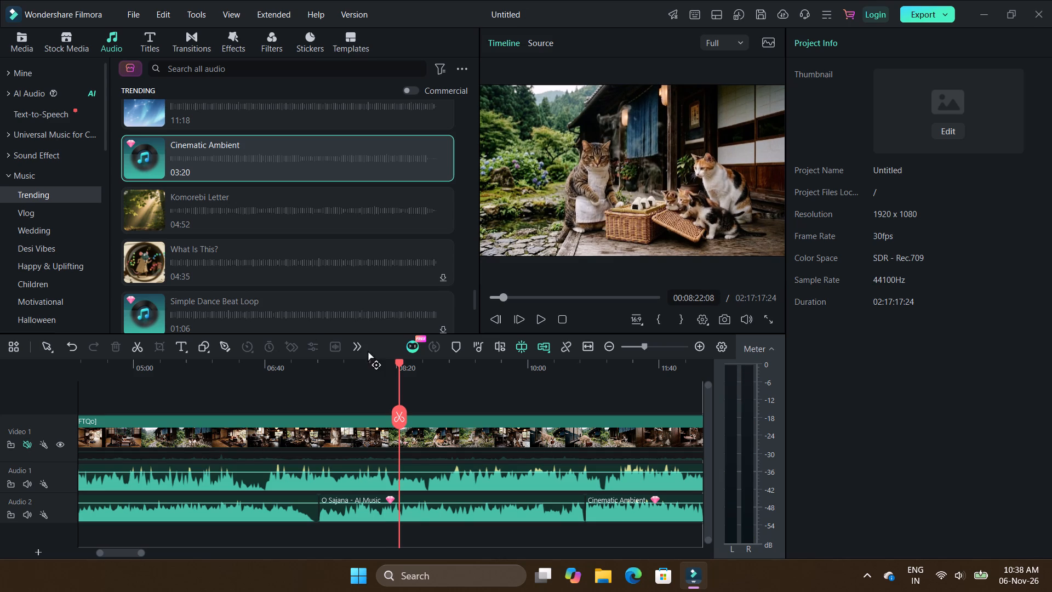
{"action": "left_click", "coordinate": [542, 317]}
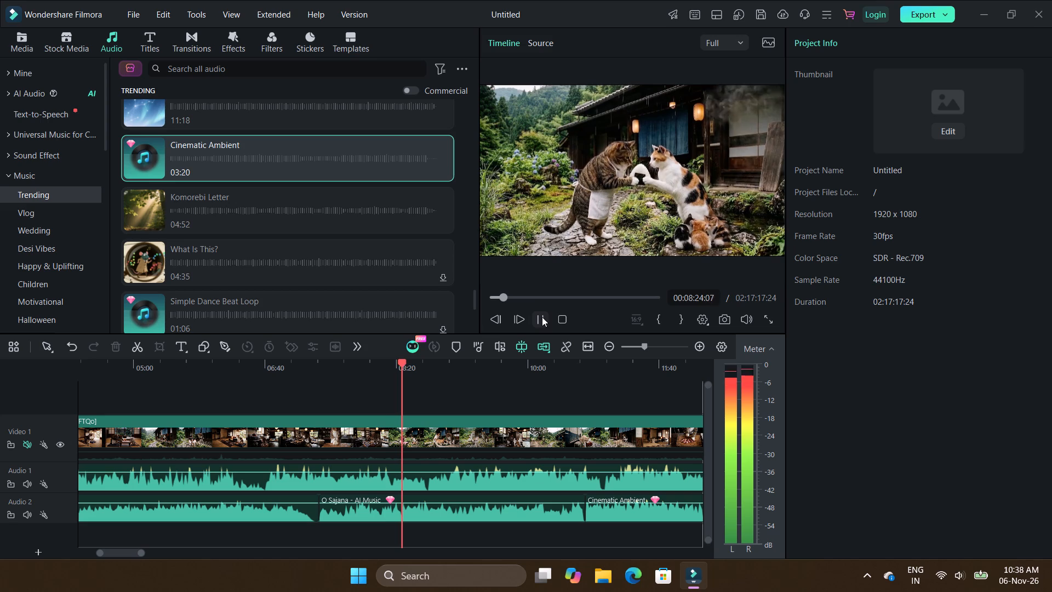
Toggle Video 1's sound on and off again, mute the Audio 1 and Audio 2 tracks, and start playback from about 08:26.
{"action": "left_click", "coordinate": [26, 449]}
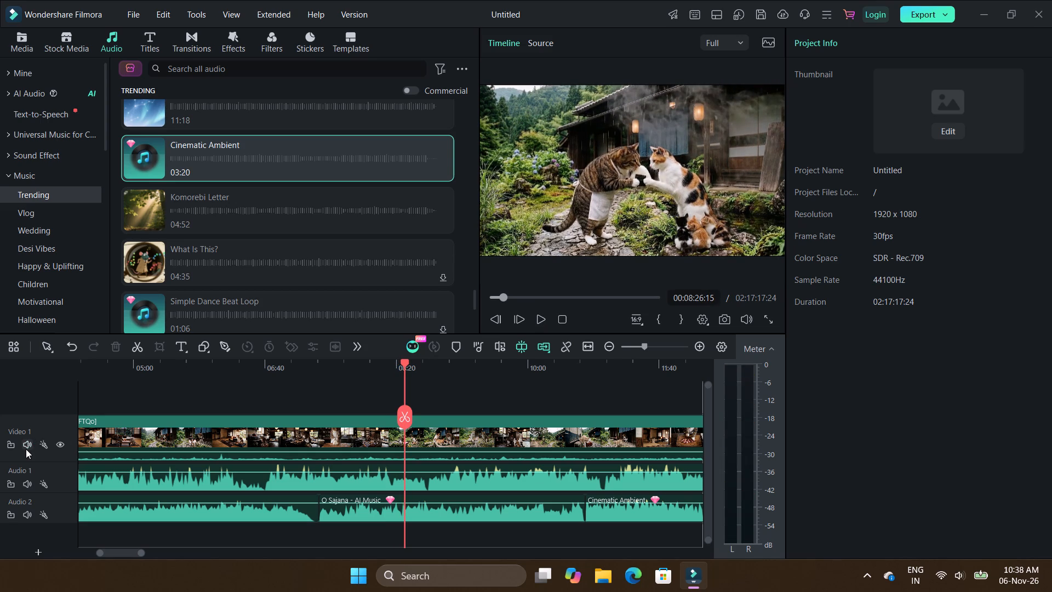
{"action": "left_click", "coordinate": [26, 449]}
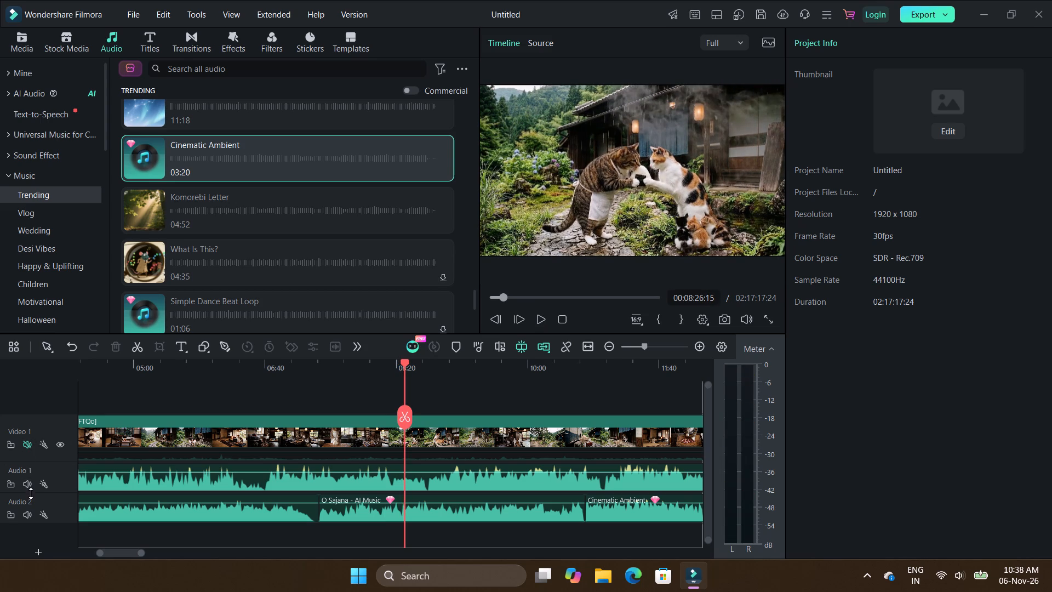
{"action": "left_click", "coordinate": [31, 487]}
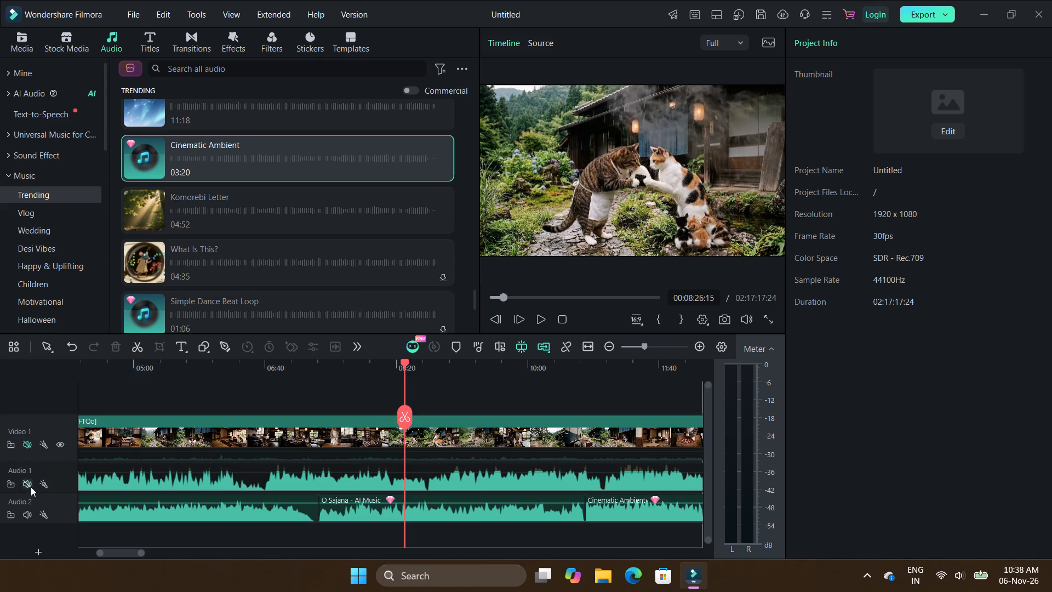
{"action": "left_click", "coordinate": [32, 517]}
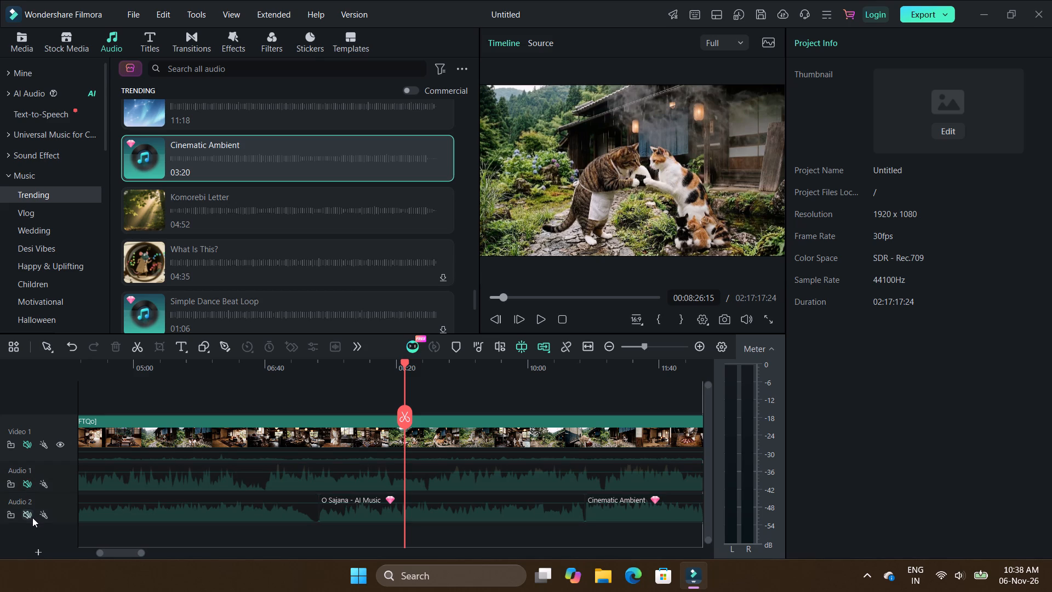
{"action": "left_click", "coordinate": [539, 318]}
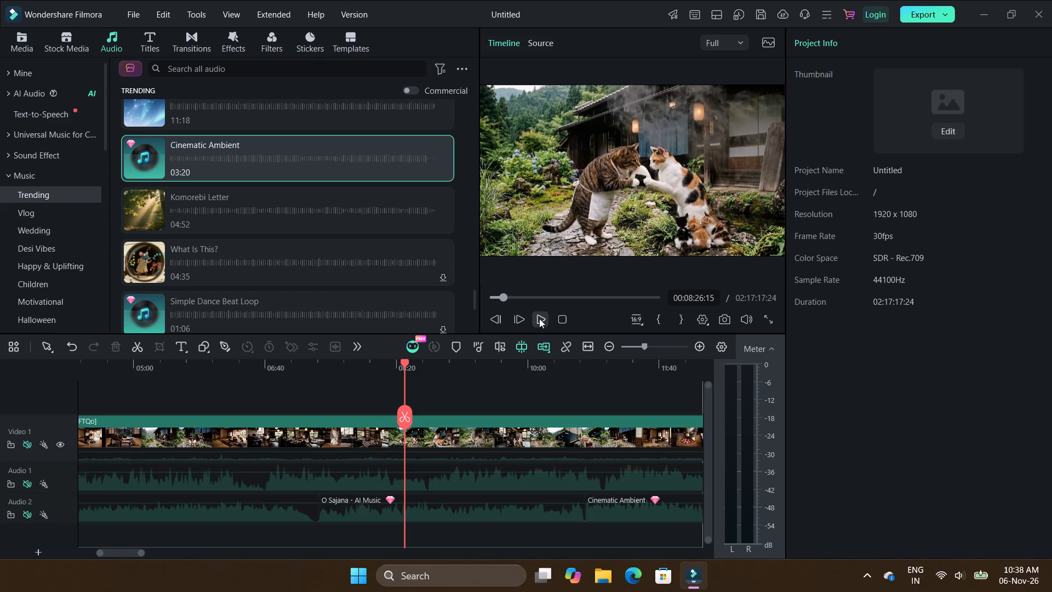
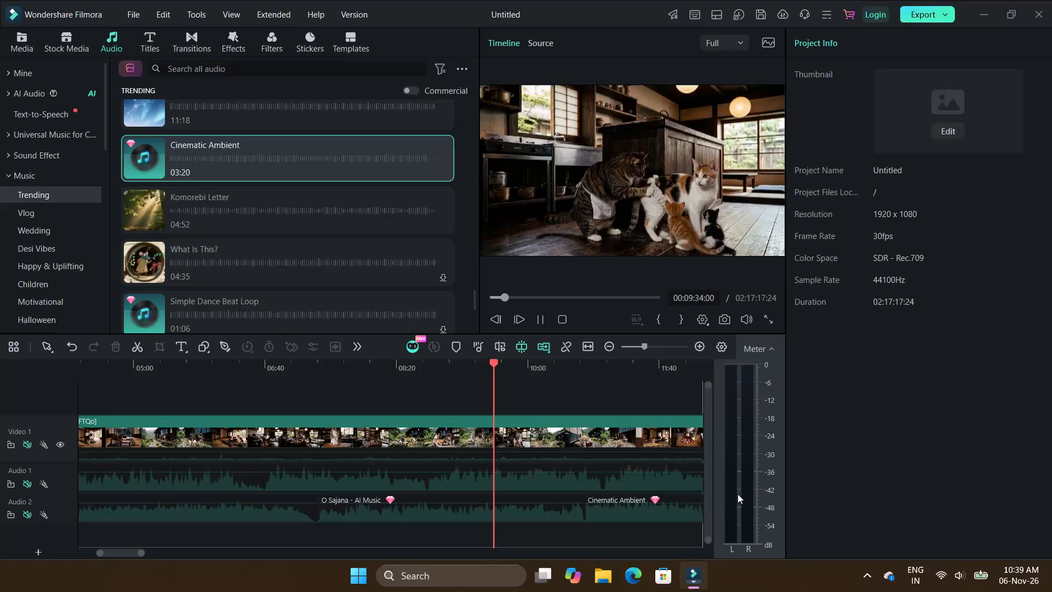
Show the hidden background app icons in the Windows system tray.
{"action": "left_click", "coordinate": [870, 574]}
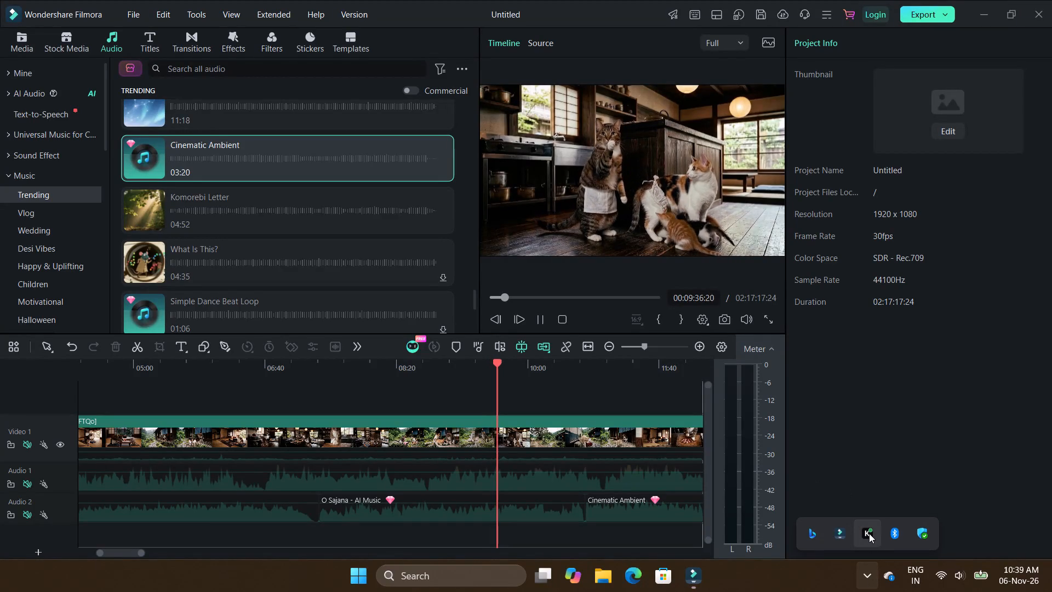
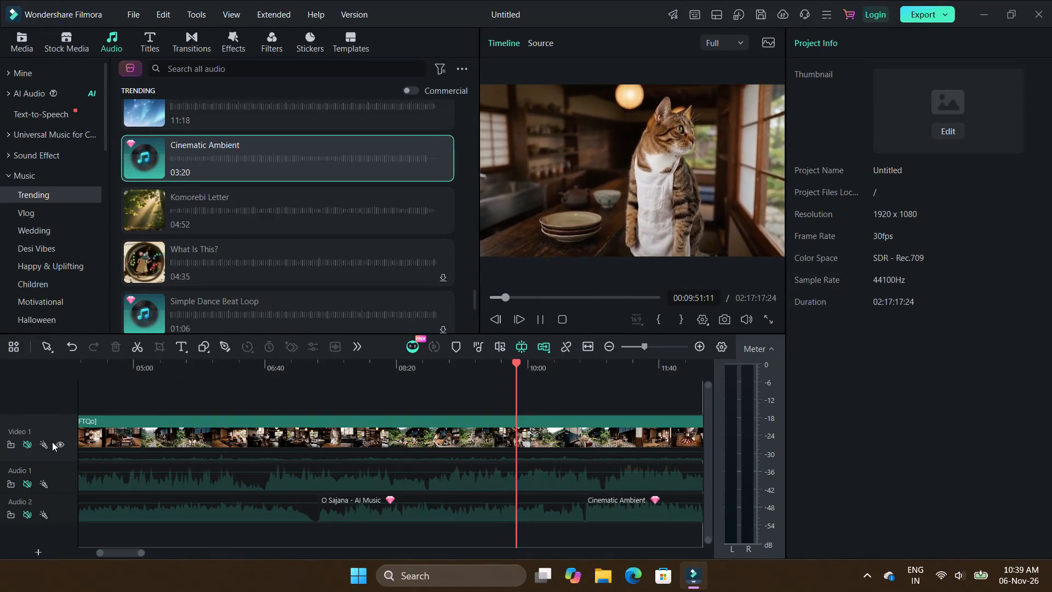
Unmute the Video 1, Audio 1 and Audio 2 tracks and play back the timeline with all the sound on.
{"action": "left_click", "coordinate": [30, 442]}
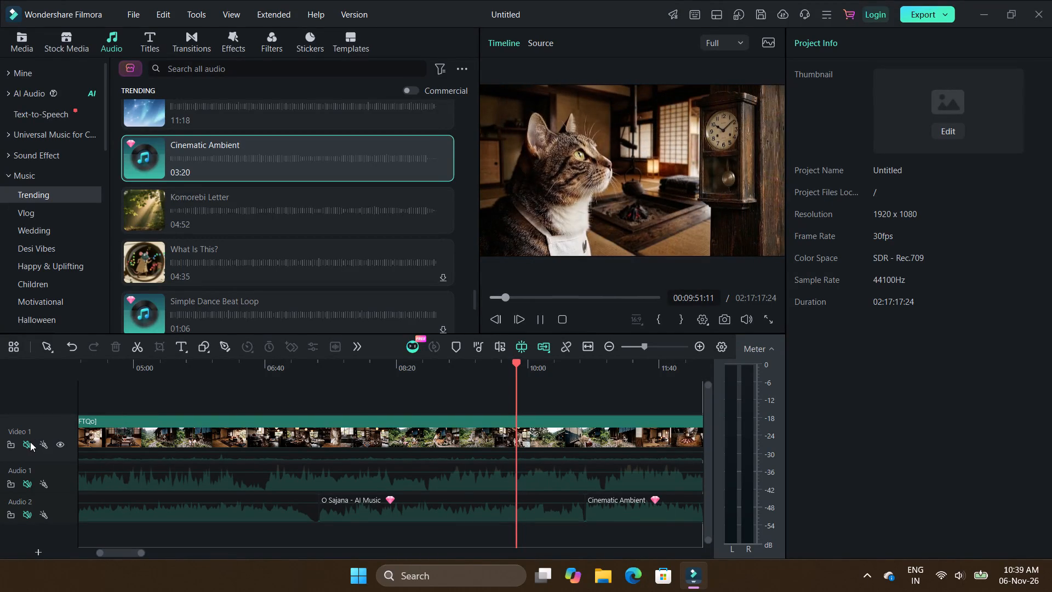
{"action": "left_click_drag", "start_coordinate": [30, 442], "coordinate": [147, 411]}
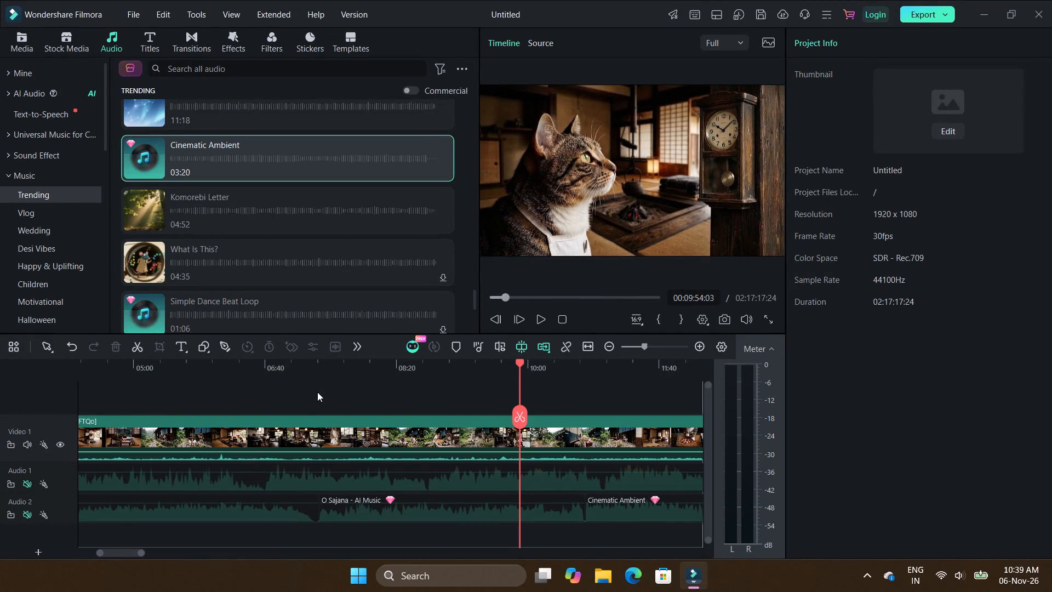
{"action": "left_click", "coordinate": [541, 317]}
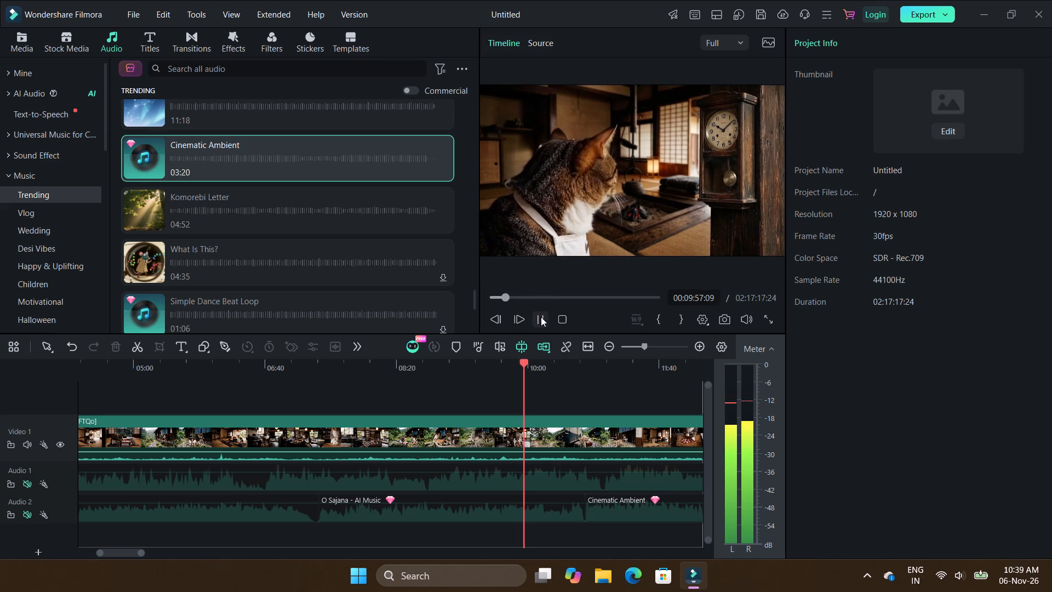
{"action": "left_click", "coordinate": [28, 484]}
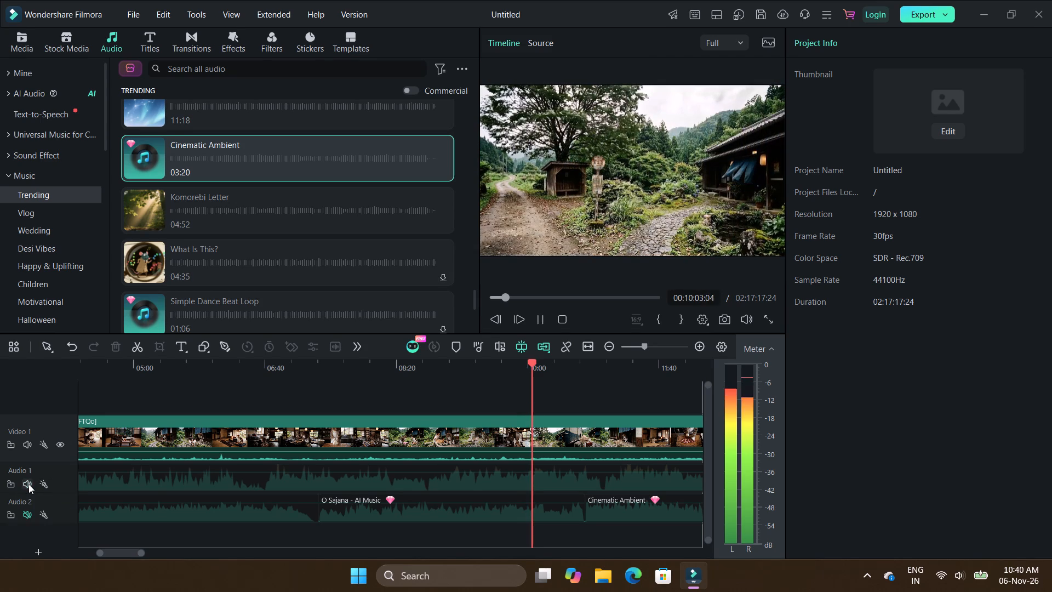
{"action": "left_click", "coordinate": [28, 516]}
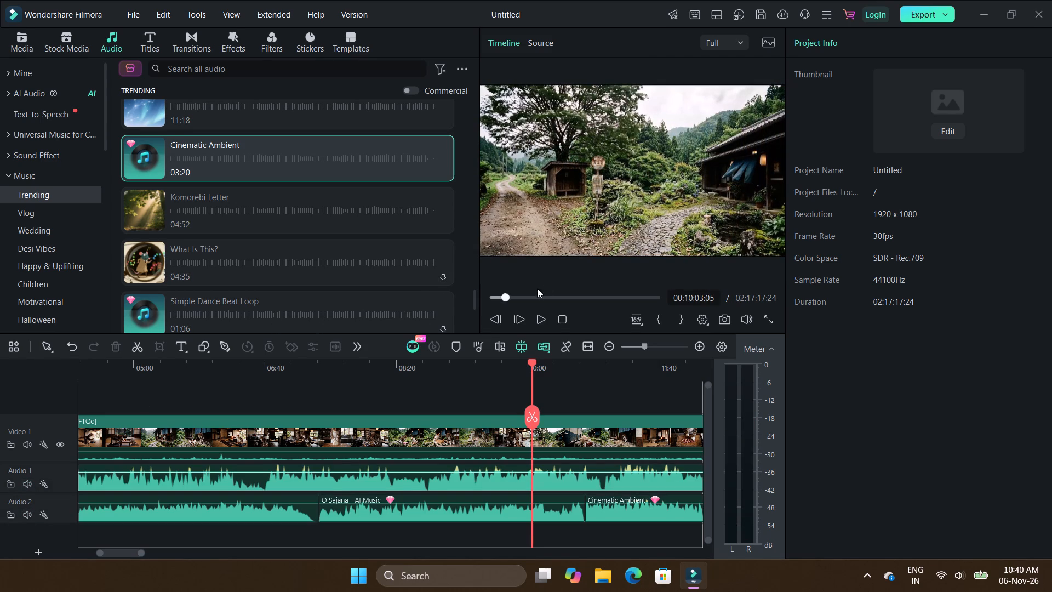
{"action": "left_click", "coordinate": [542, 316]}
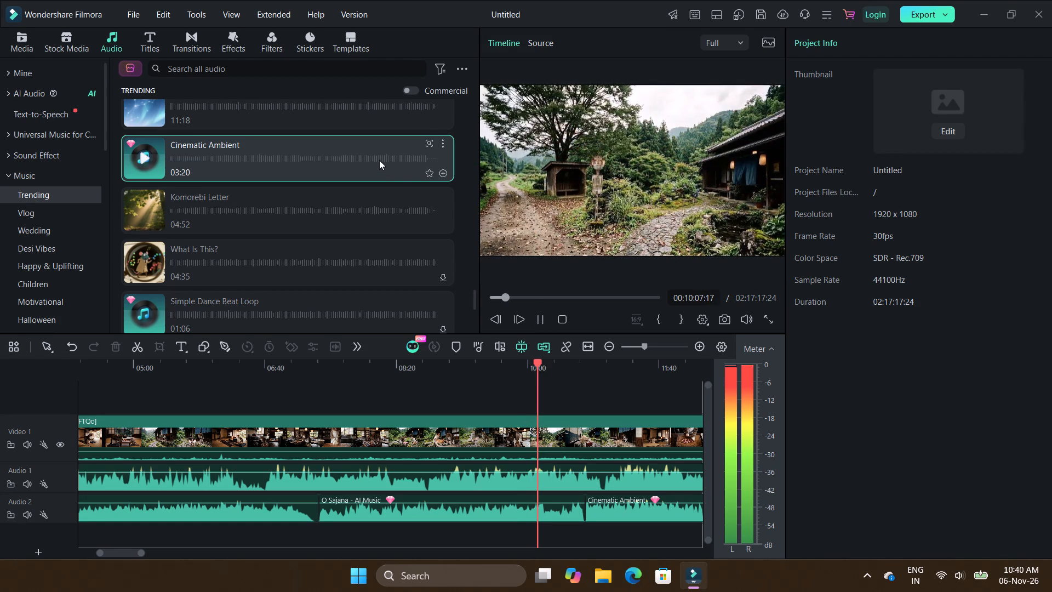
Preview the multicoloured Thank You sticker from the Trending stickers and place it on a new Video 2 track at about 00:00:19.
{"action": "left_click", "coordinate": [313, 44]}
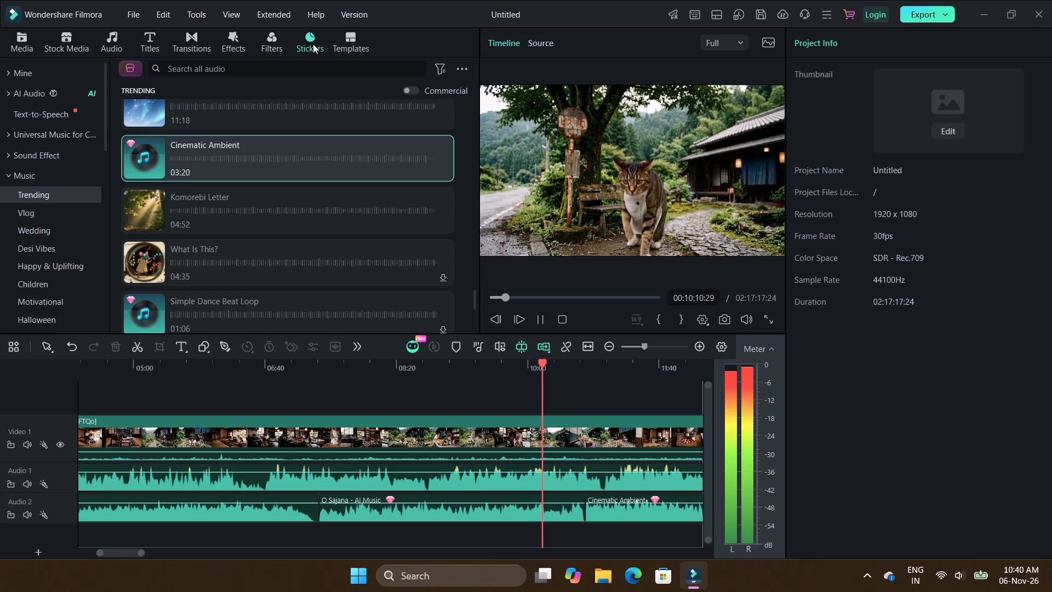
{"action": "left_click", "coordinate": [313, 44]}
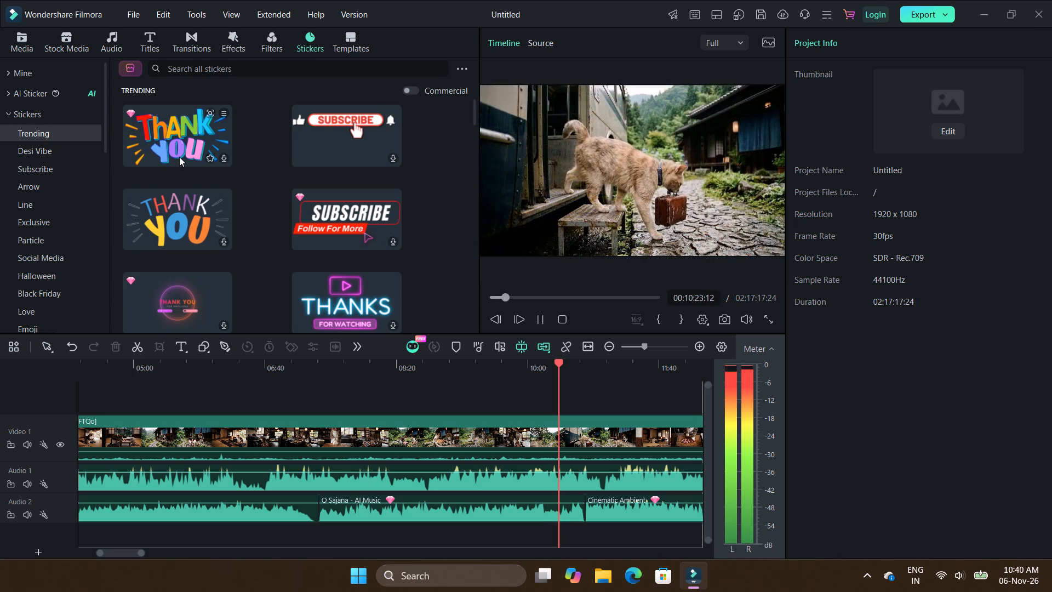
{"action": "left_click", "coordinate": [176, 139]}
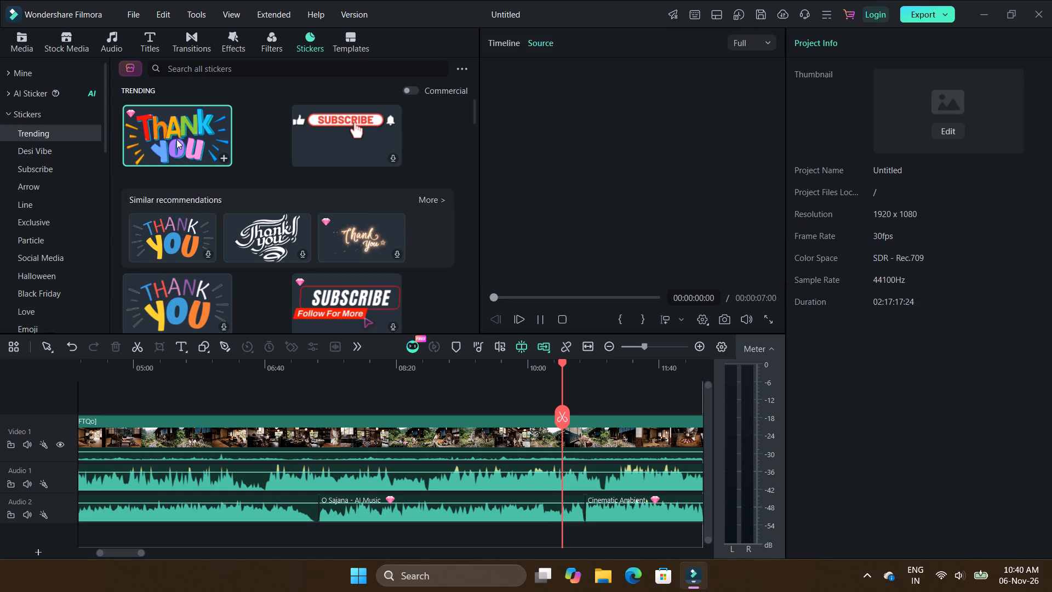
{"action": "left_click", "coordinate": [176, 139]}
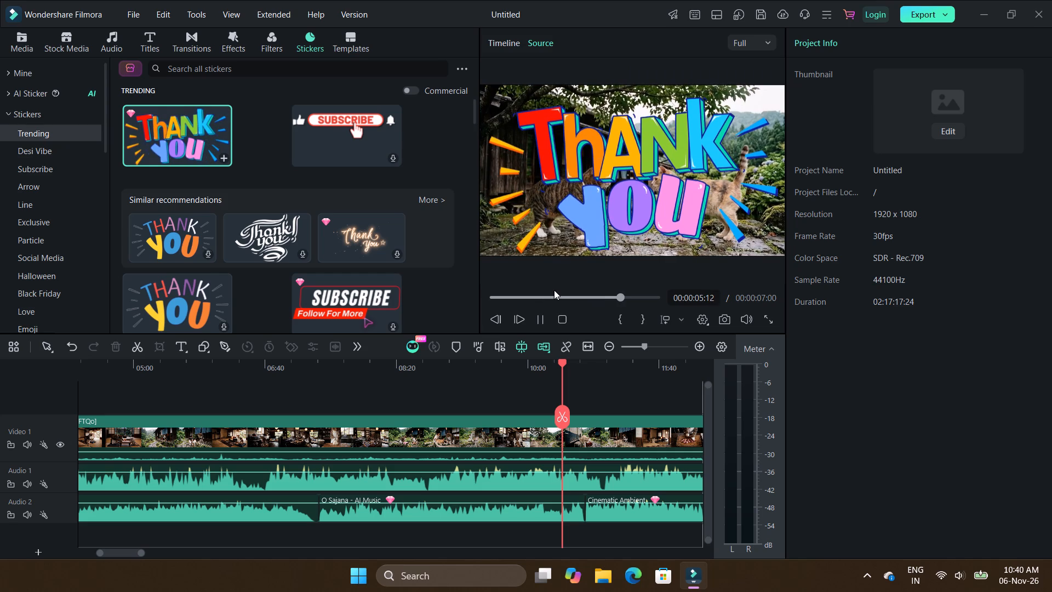
{"action": "left_click", "coordinate": [542, 318]}
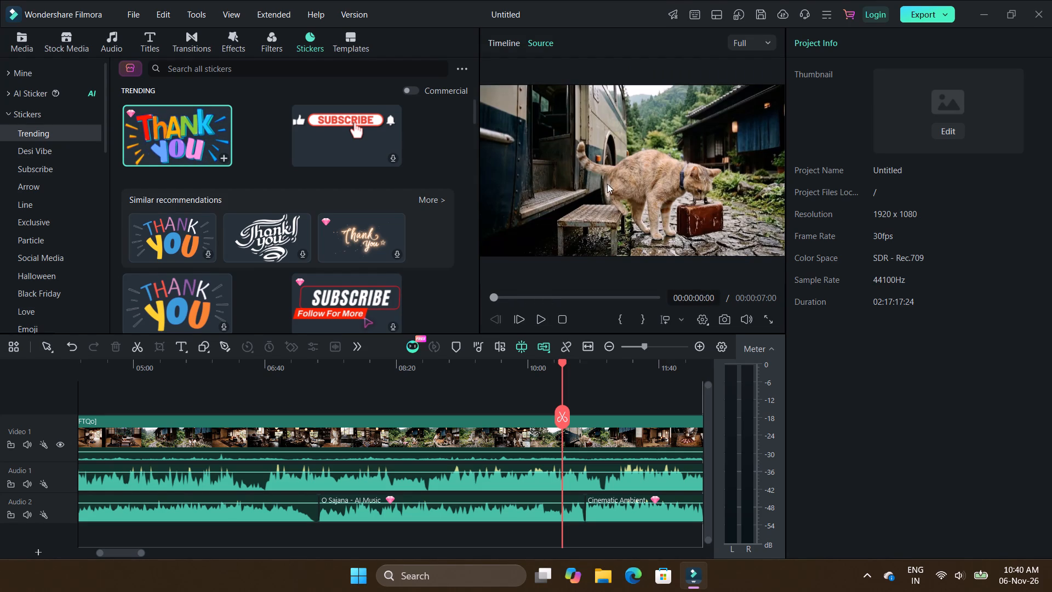
{"action": "left_click", "coordinate": [193, 134]}
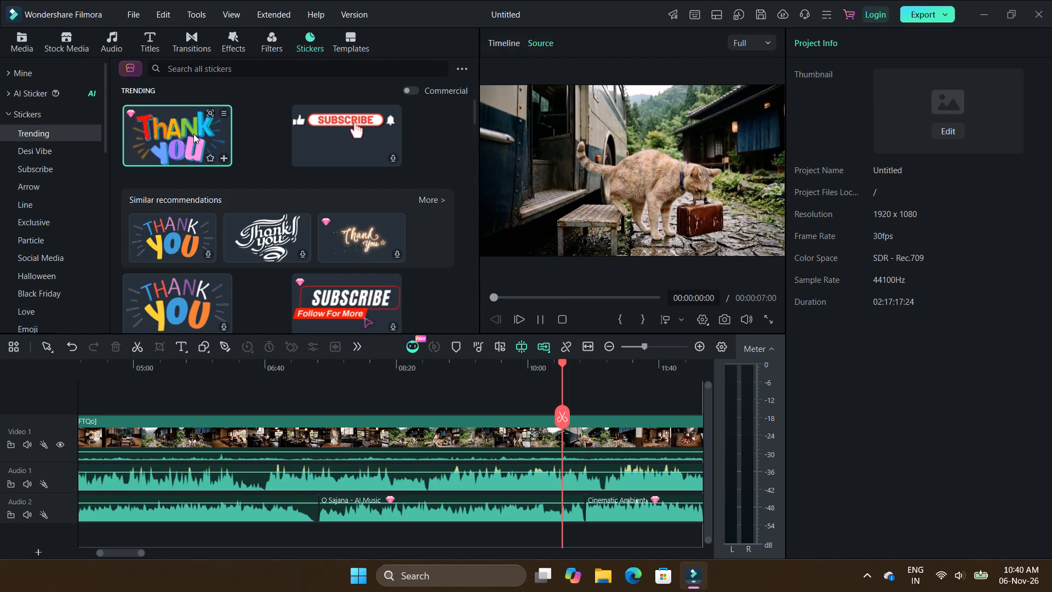
{"action": "left_click_drag", "start_coordinate": [598, 163], "coordinate": [587, 229]}
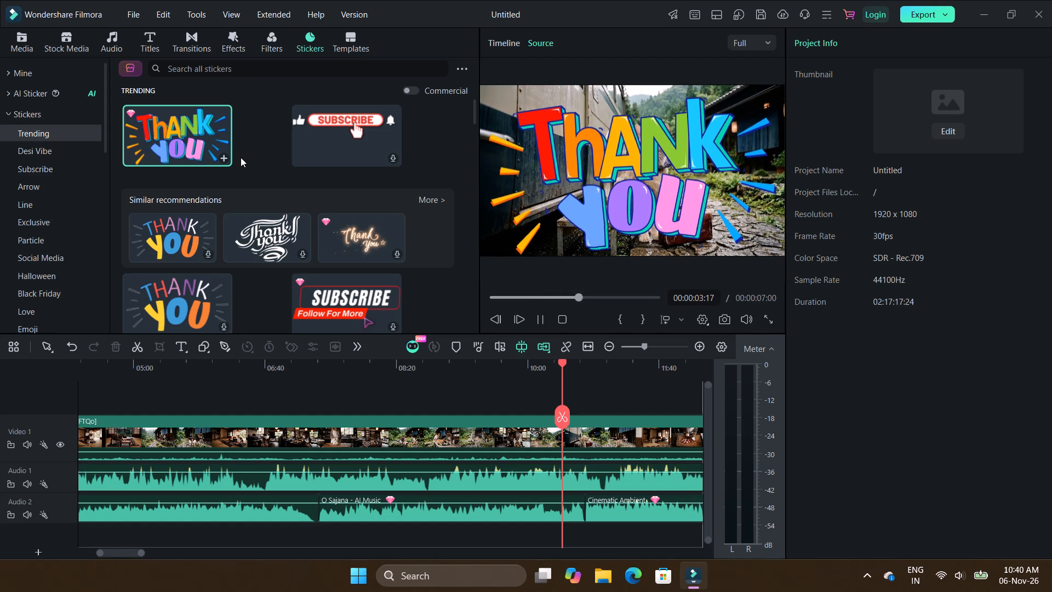
{"action": "left_click", "coordinate": [209, 142]}
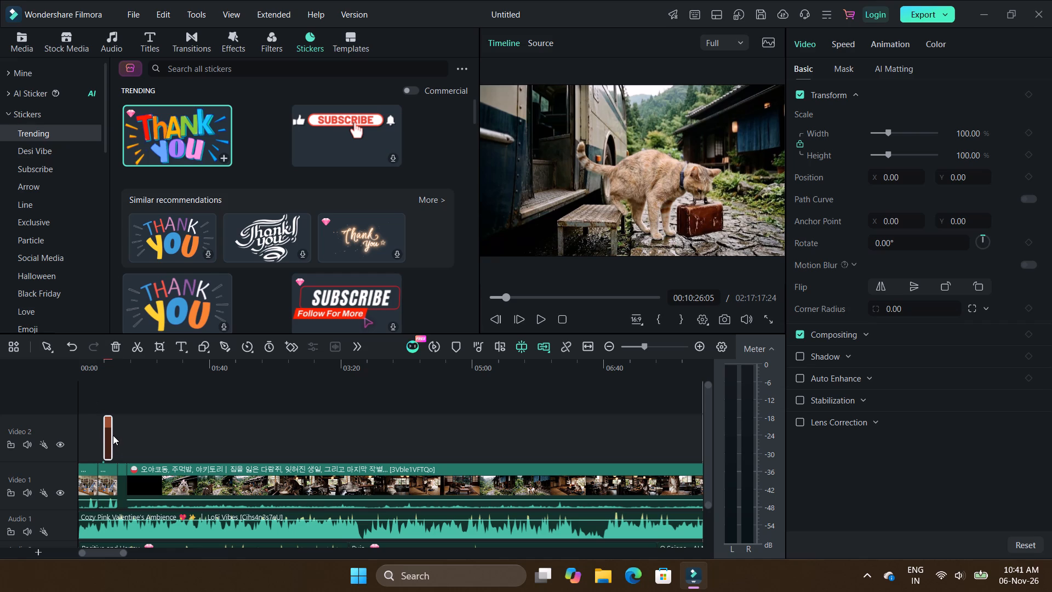
Extend the end of the Thank You sticker clip on Video 2 to about 01:04 hours on the timeline.
{"action": "left_click_drag", "start_coordinate": [111, 432], "coordinate": [249, 441]}
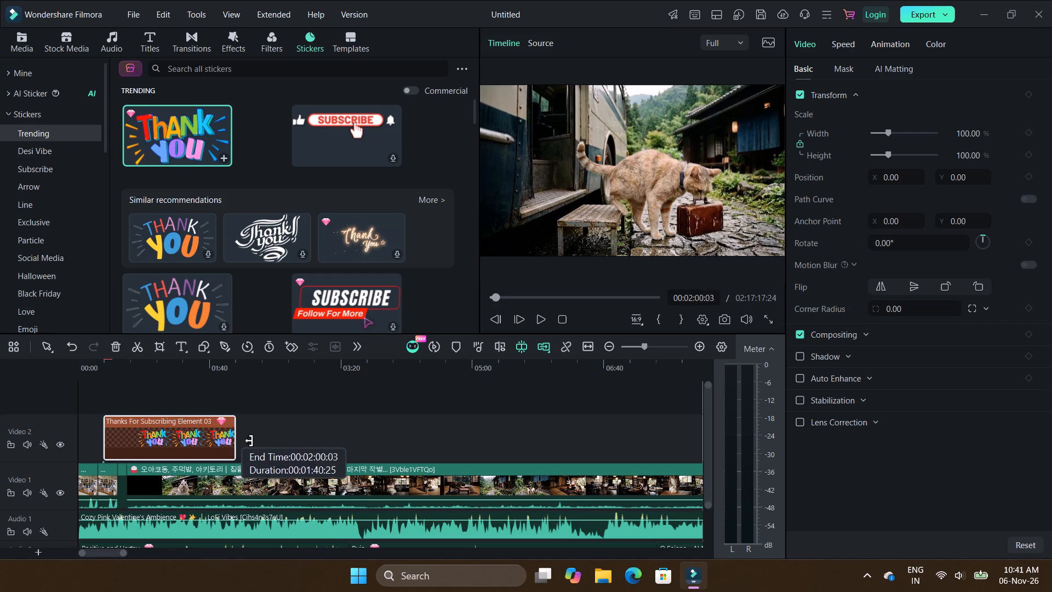
{"action": "left_click_drag", "start_coordinate": [249, 441], "coordinate": [572, 441]}
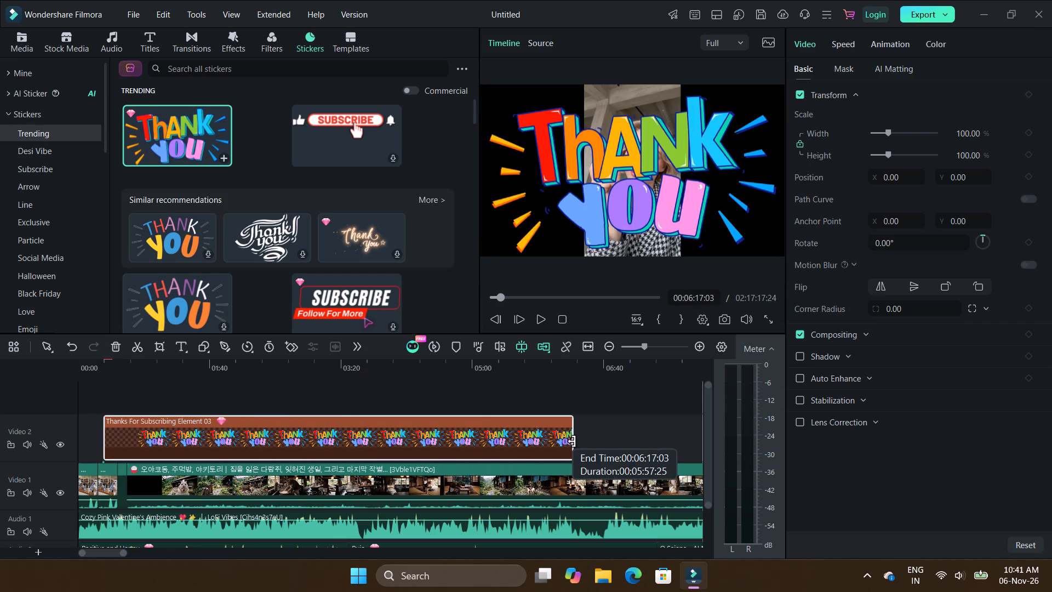
{"action": "left_click_drag", "start_coordinate": [572, 441], "coordinate": [728, 429]}
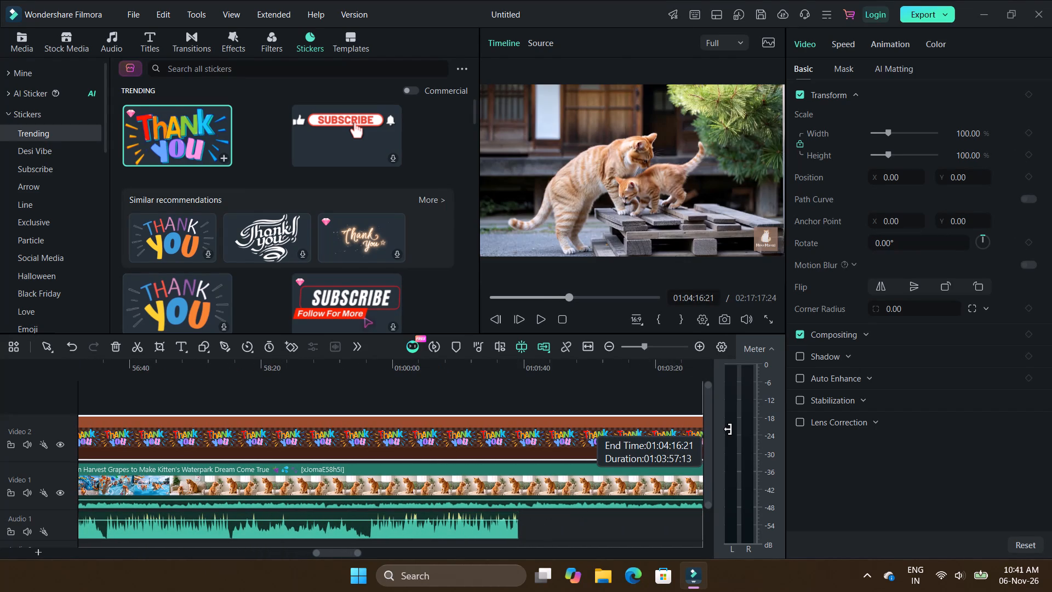
{"action": "left_click_drag", "start_coordinate": [728, 429], "coordinate": [699, 435]}
{"action": "left_click_drag", "start_coordinate": [699, 435], "coordinate": [708, 434]}
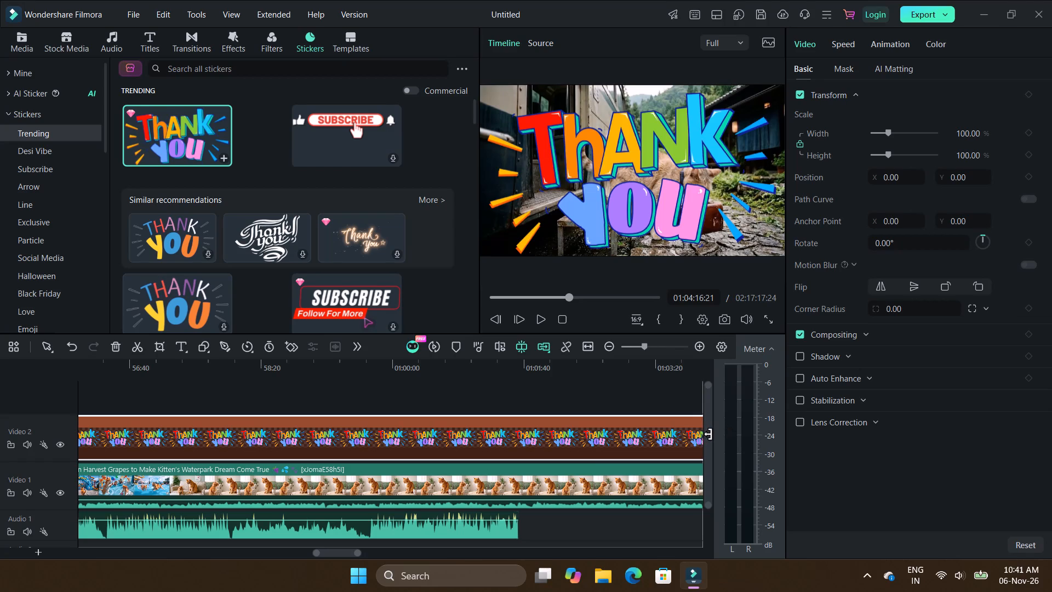
{"action": "left_click_drag", "start_coordinate": [708, 434], "coordinate": [707, 434]}
{"action": "left_click_drag", "start_coordinate": [707, 434], "coordinate": [709, 430]}
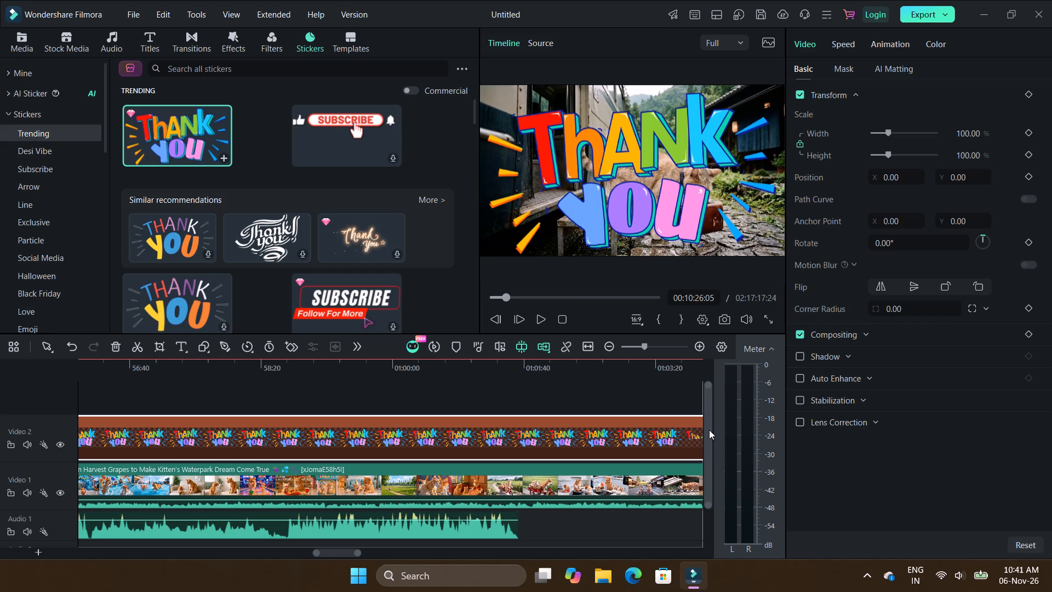
{"action": "left_click_drag", "start_coordinate": [709, 430], "coordinate": [709, 422]}
{"action": "left_click_drag", "start_coordinate": [709, 422], "coordinate": [701, 426]}
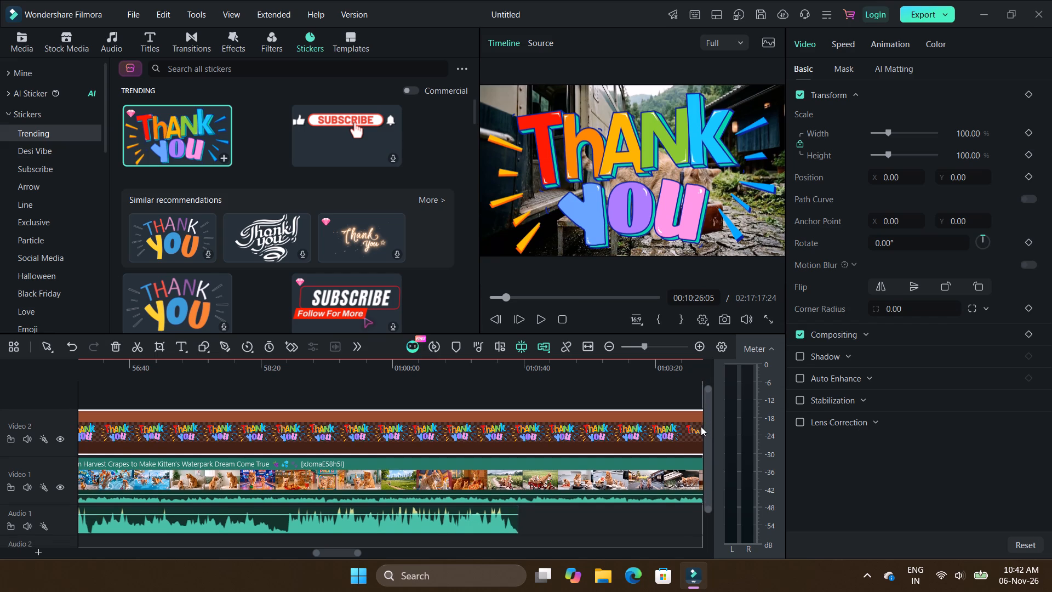
{"action": "left_click_drag", "start_coordinate": [701, 426], "coordinate": [708, 429]}
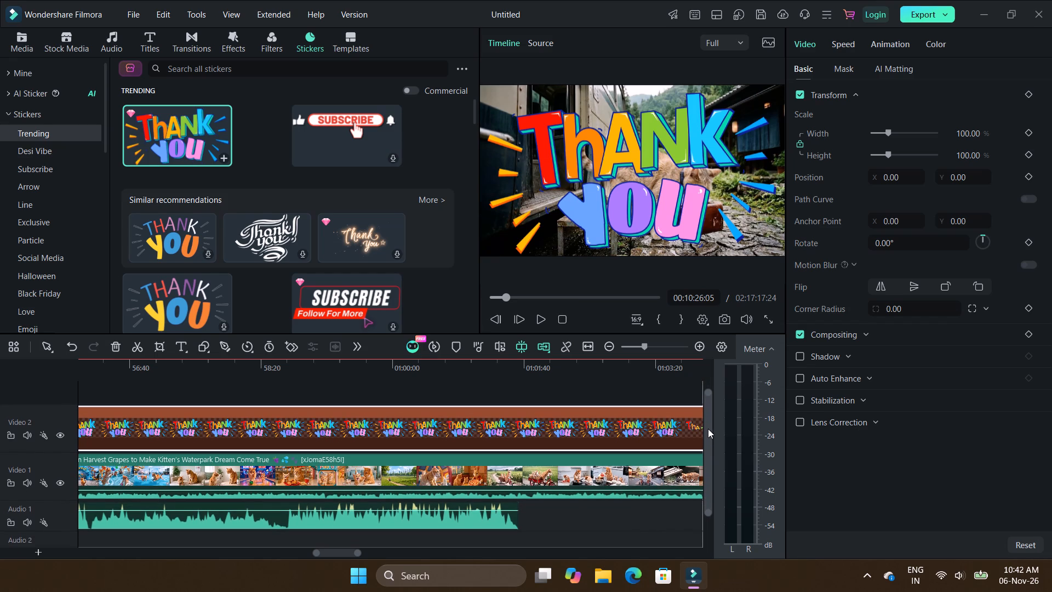
{"action": "left_click_drag", "start_coordinate": [708, 429], "coordinate": [700, 429]}
Play back the project from about 00:00:34 to check the Thank You sticker over the video.
{"action": "left_click", "coordinate": [499, 295]}
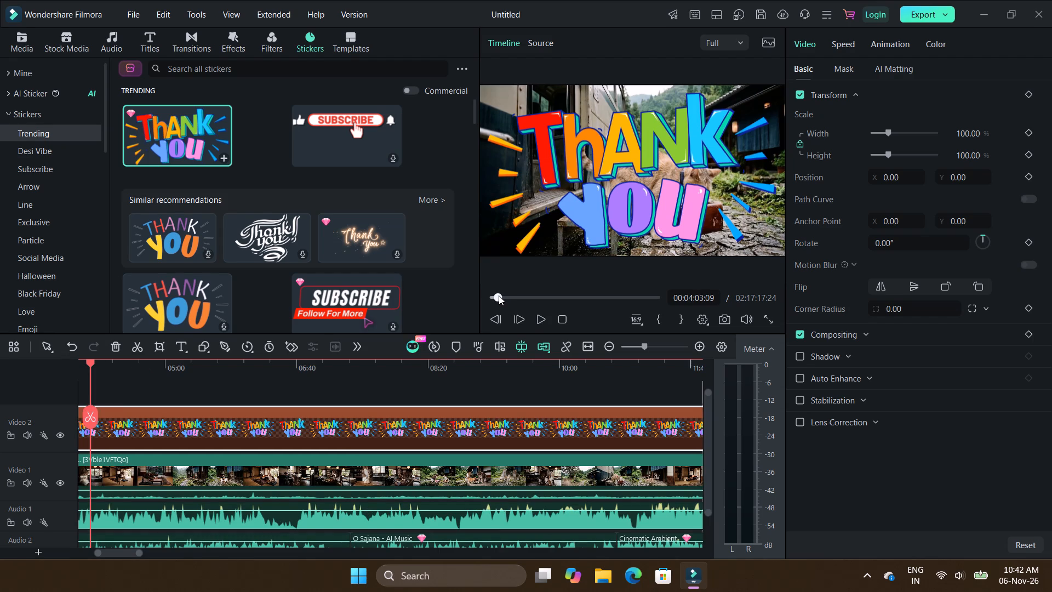
{"action": "left_click", "coordinate": [494, 295]}
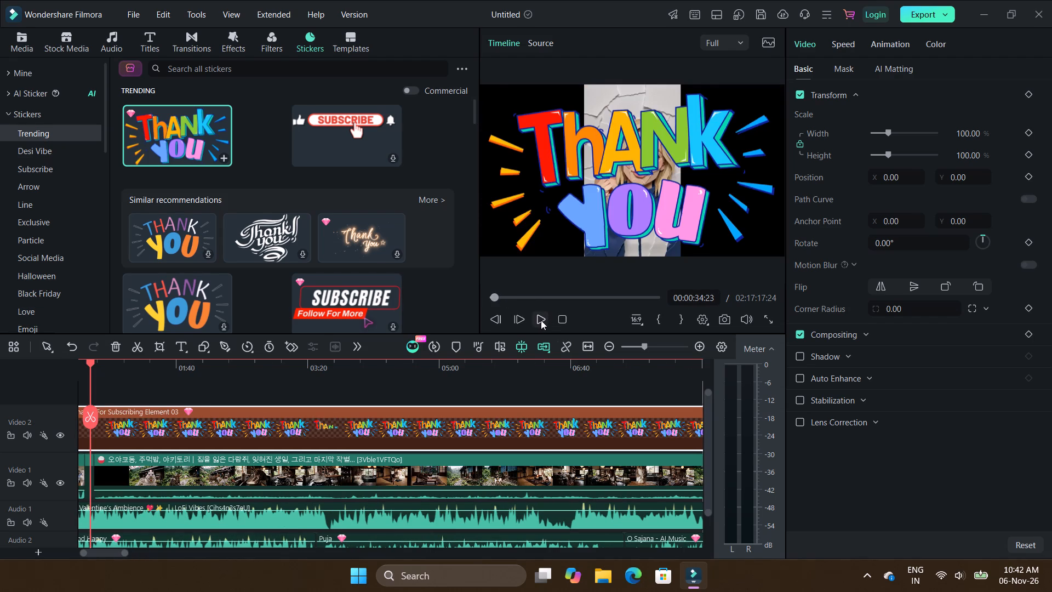
{"action": "left_click", "coordinate": [541, 320]}
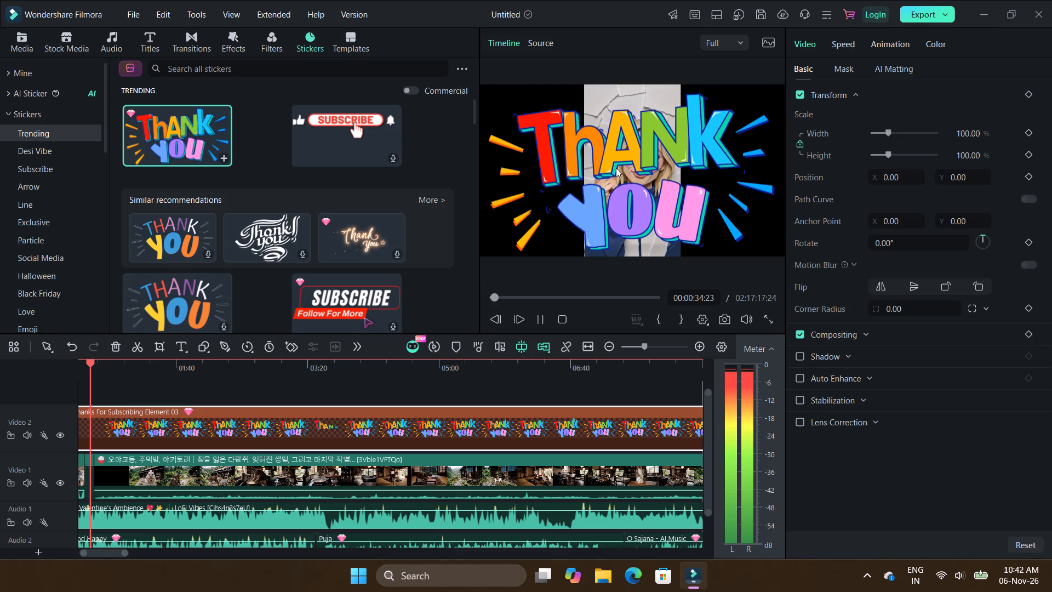
{"action": "left_click", "coordinate": [618, 151]}
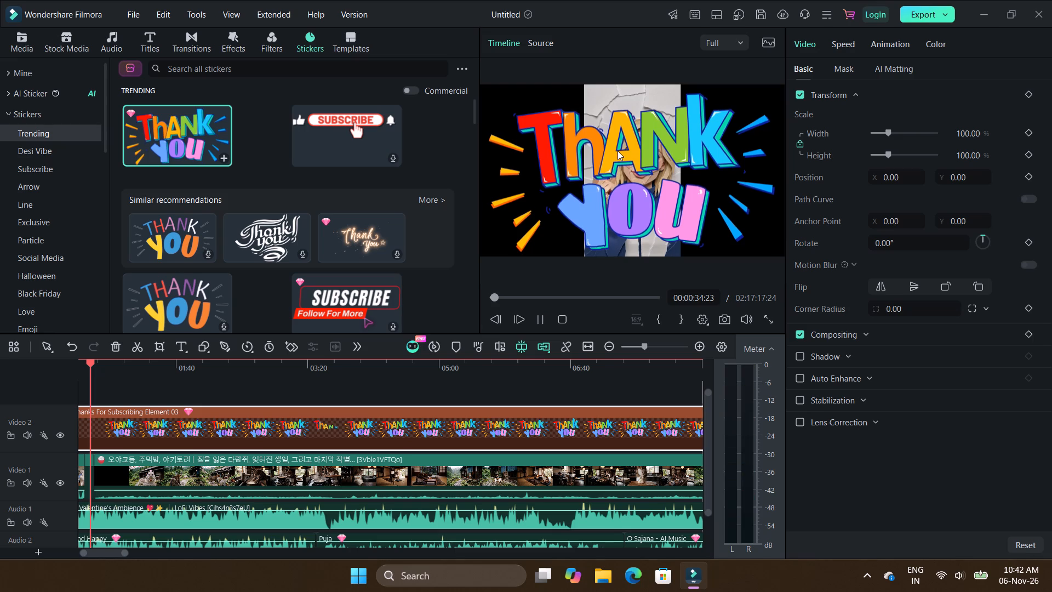
{"action": "left_click", "coordinate": [618, 151]}
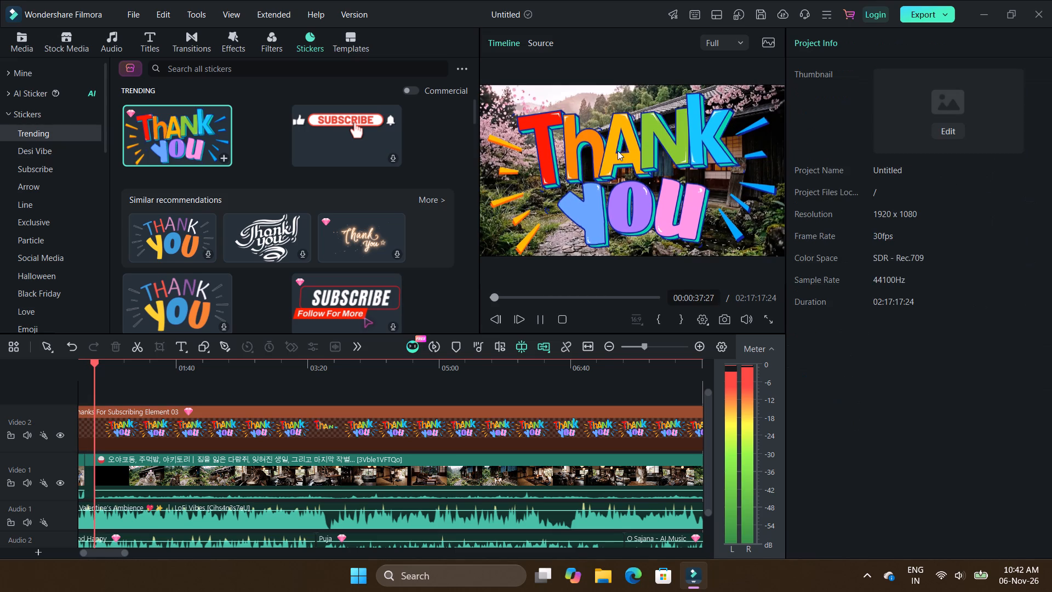
{"action": "left_click", "coordinate": [618, 152]}
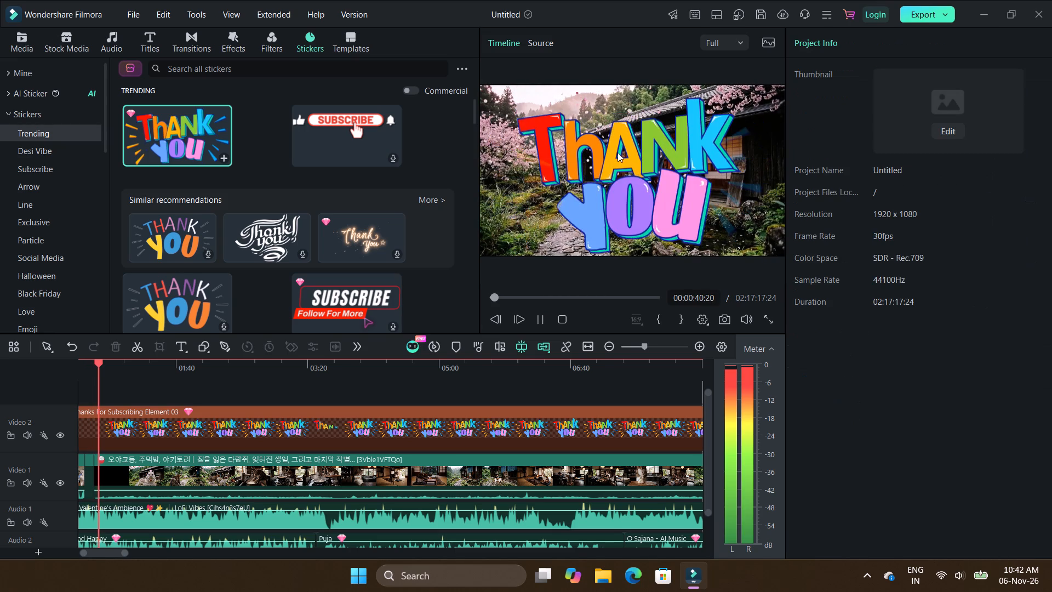
{"action": "left_click_drag", "start_coordinate": [617, 148], "coordinate": [609, 217]}
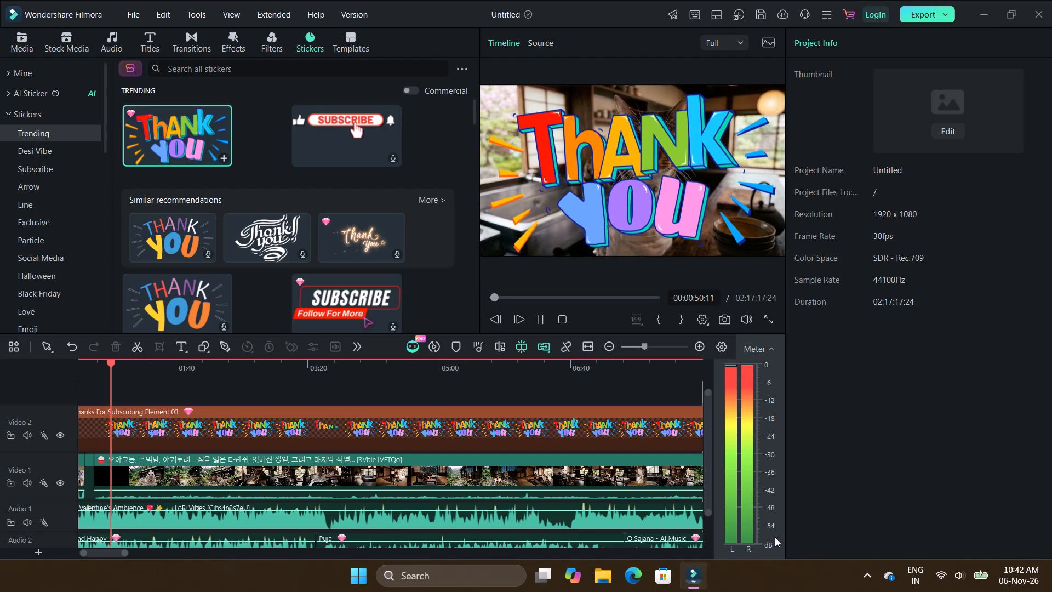
Show the hidden background app icons in the Windows system tray.
{"action": "left_click", "coordinate": [866, 576]}
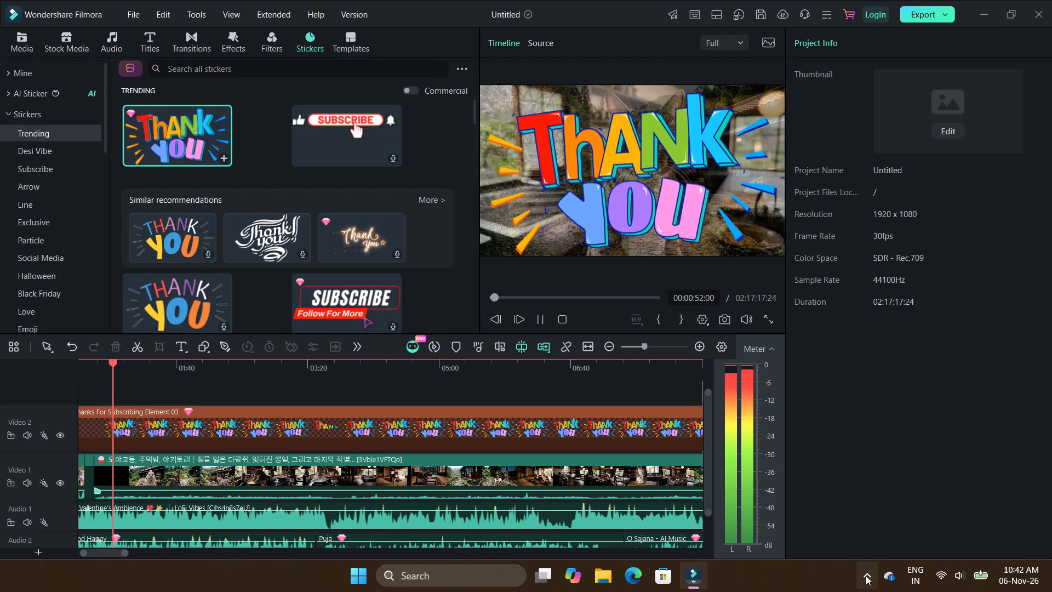
{"action": "left_click", "coordinate": [866, 576]}
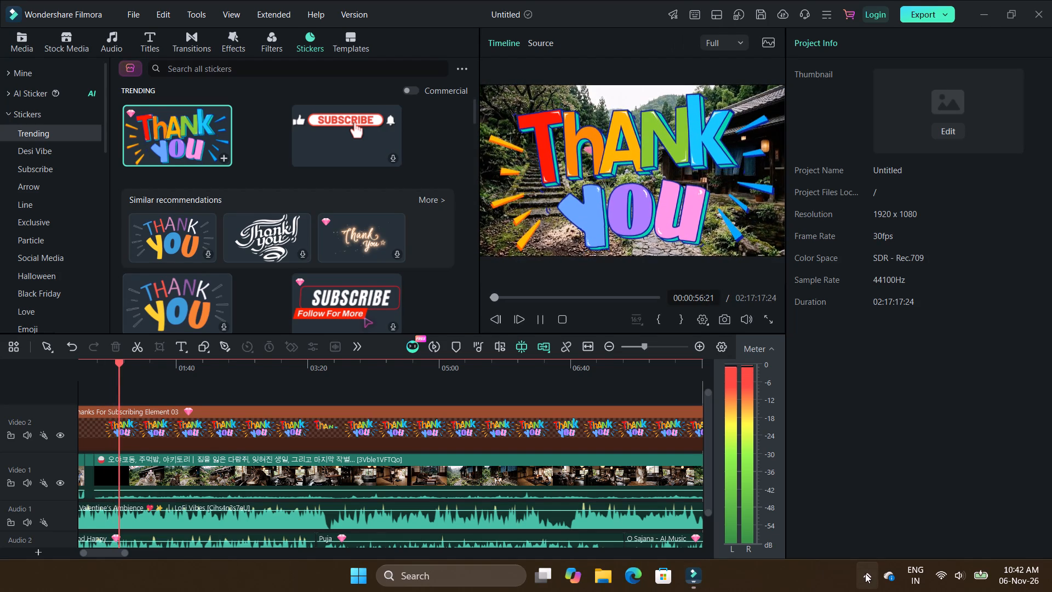
{"action": "left_click", "coordinate": [865, 573]}
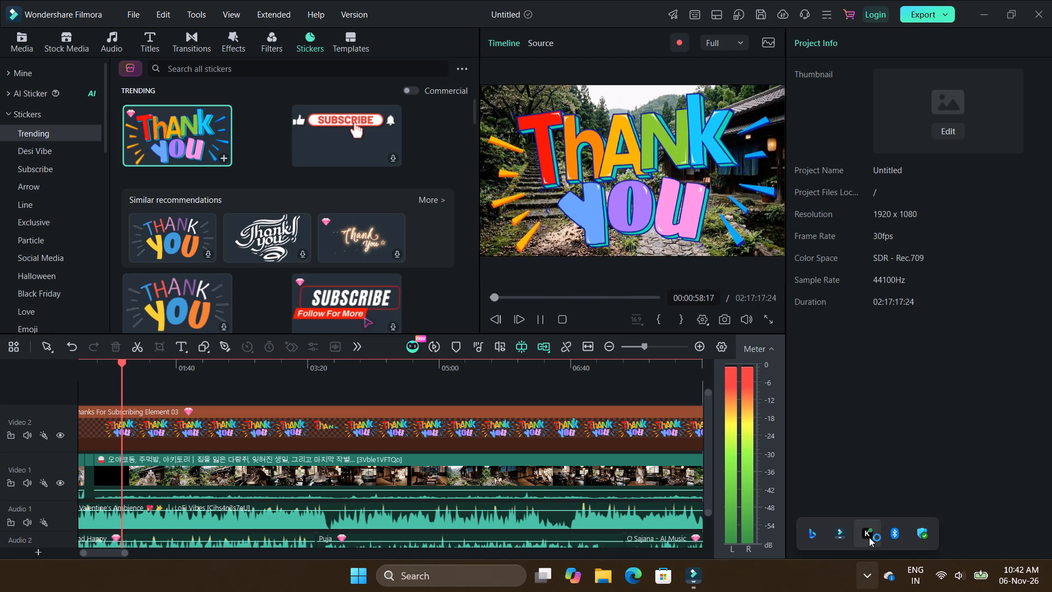
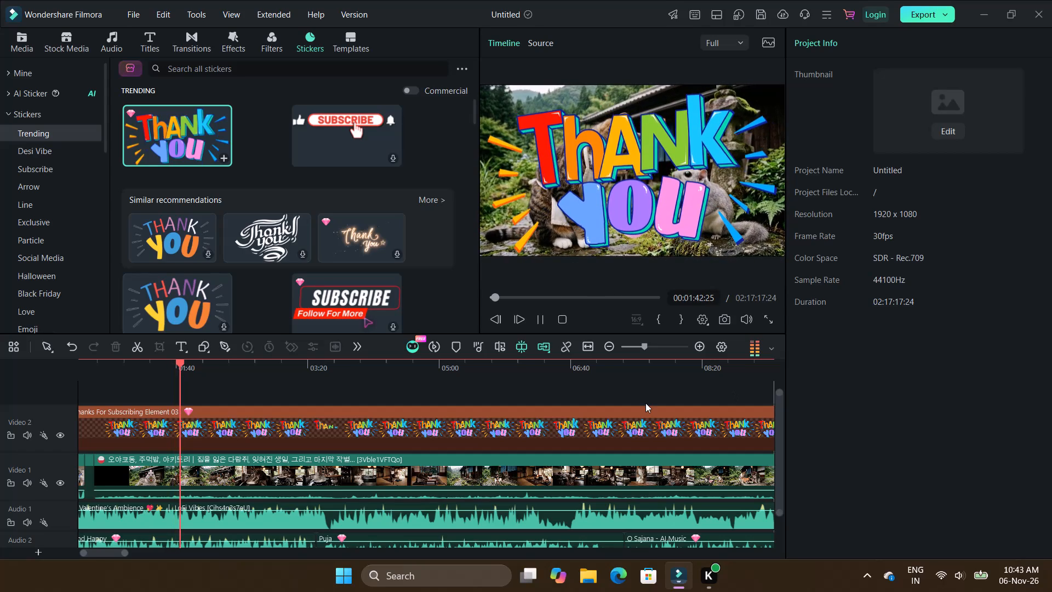
Browse the Trending stickers for an alternative to the Thank You overlay.
{"action": "scroll", "coordinate": [355, 265], "scroll_direction": "down", "scroll_amount": 3}
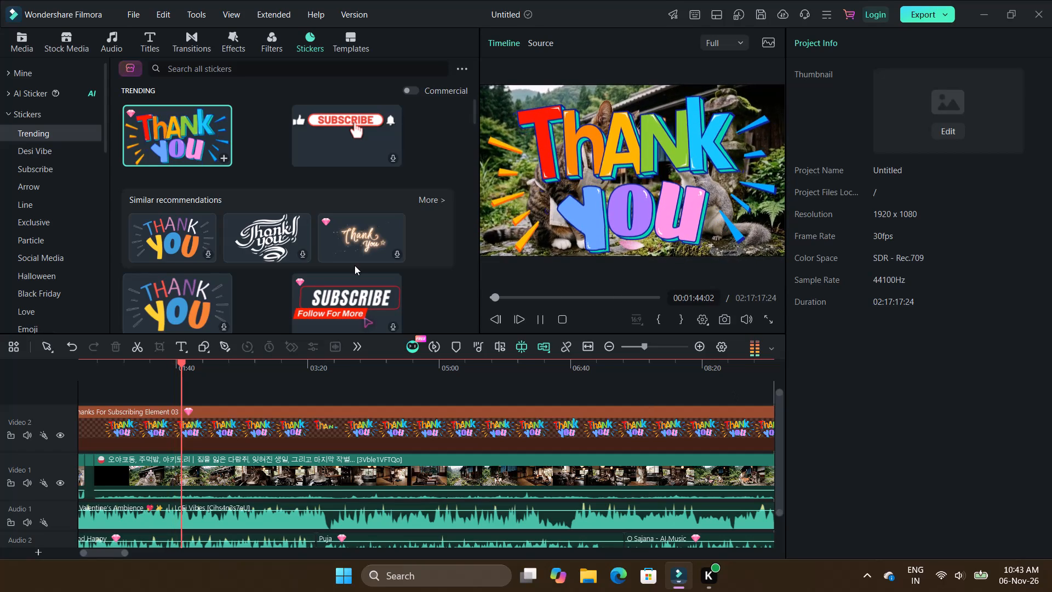
{"action": "scroll", "coordinate": [355, 265], "scroll_direction": "down", "scroll_amount": 6}
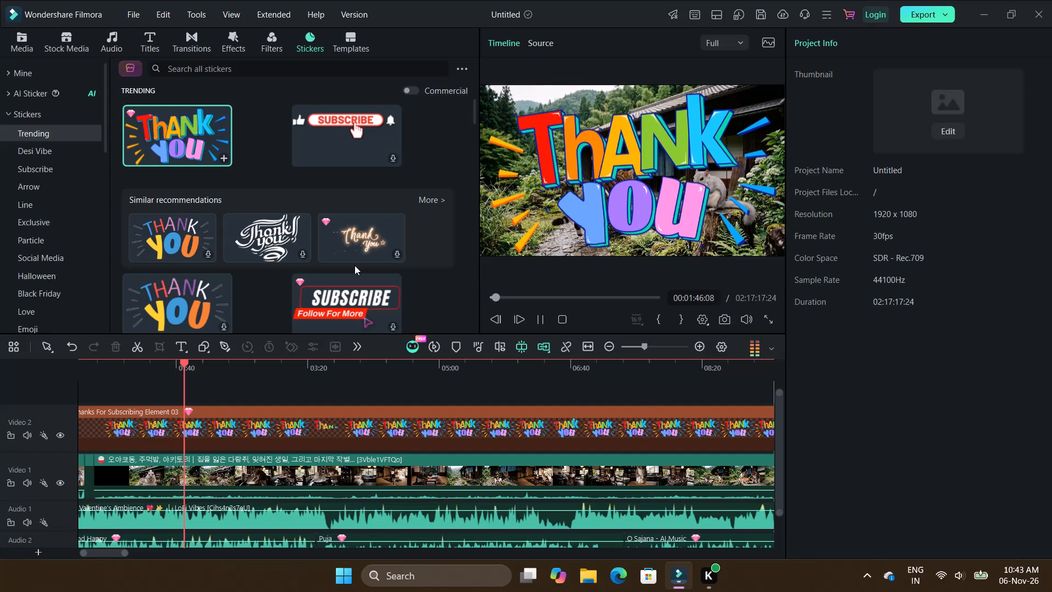
{"action": "scroll", "coordinate": [363, 248], "scroll_direction": "down", "scroll_amount": 2}
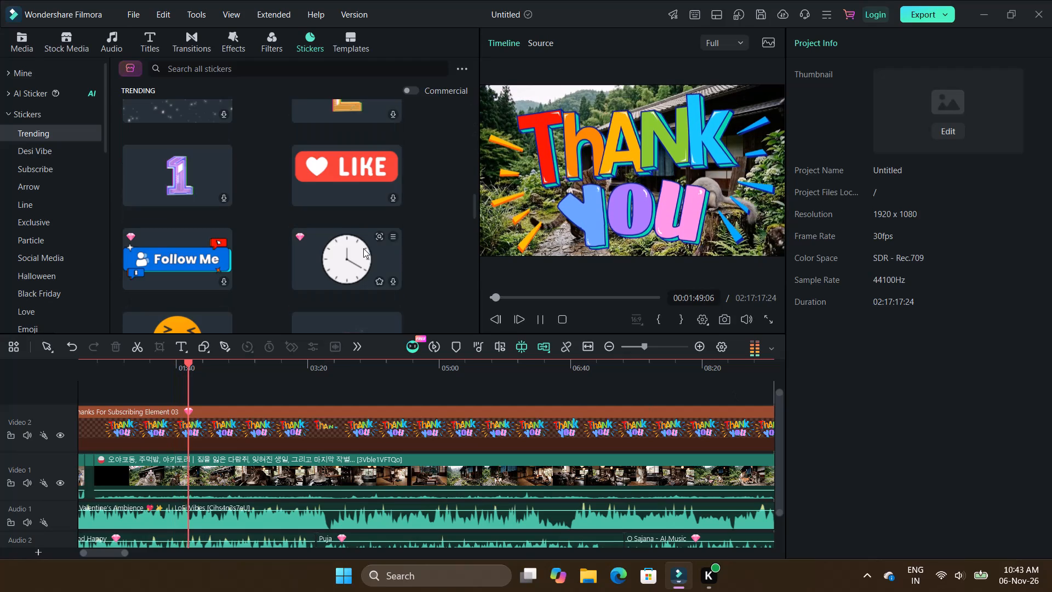
{"action": "scroll", "coordinate": [363, 248], "scroll_direction": "down", "scroll_amount": 2}
{"action": "scroll", "coordinate": [268, 240], "scroll_direction": "down", "scroll_amount": 1}
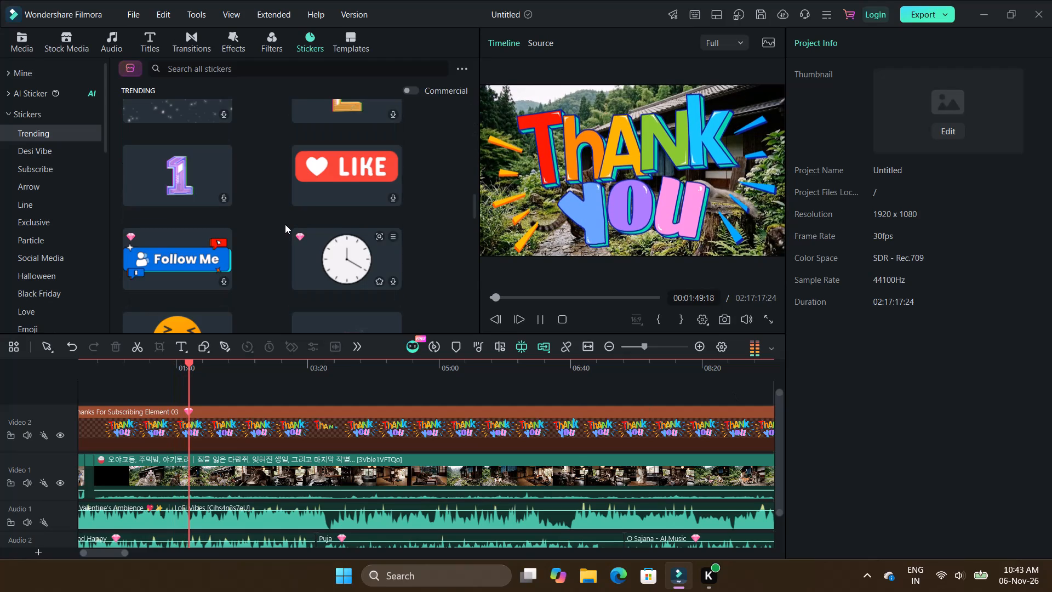
{"action": "scroll", "coordinate": [358, 258], "scroll_direction": "down", "scroll_amount": 4}
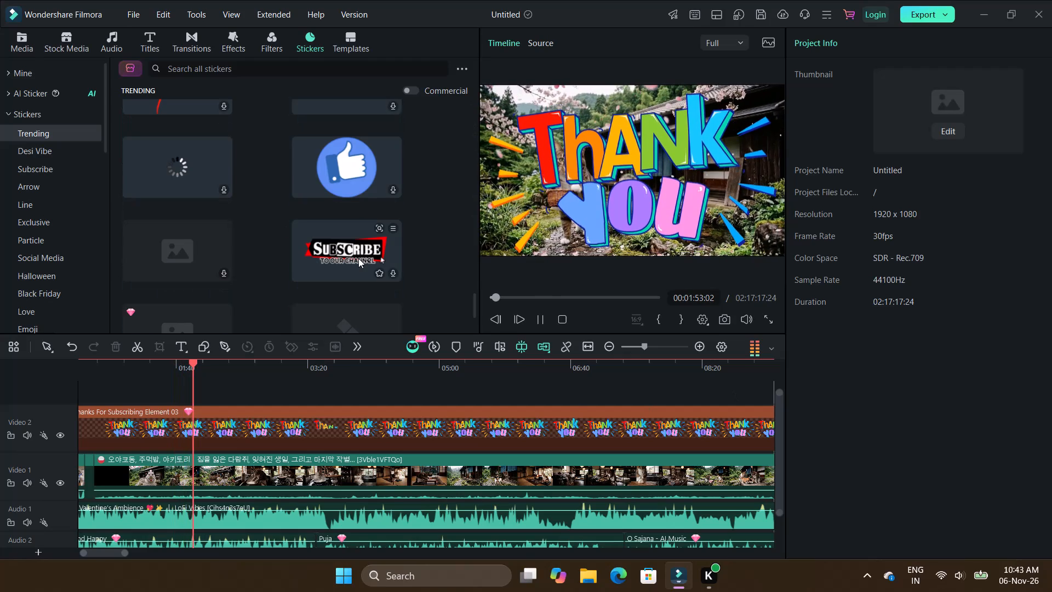
{"action": "scroll", "coordinate": [358, 258], "scroll_direction": "down", "scroll_amount": 2}
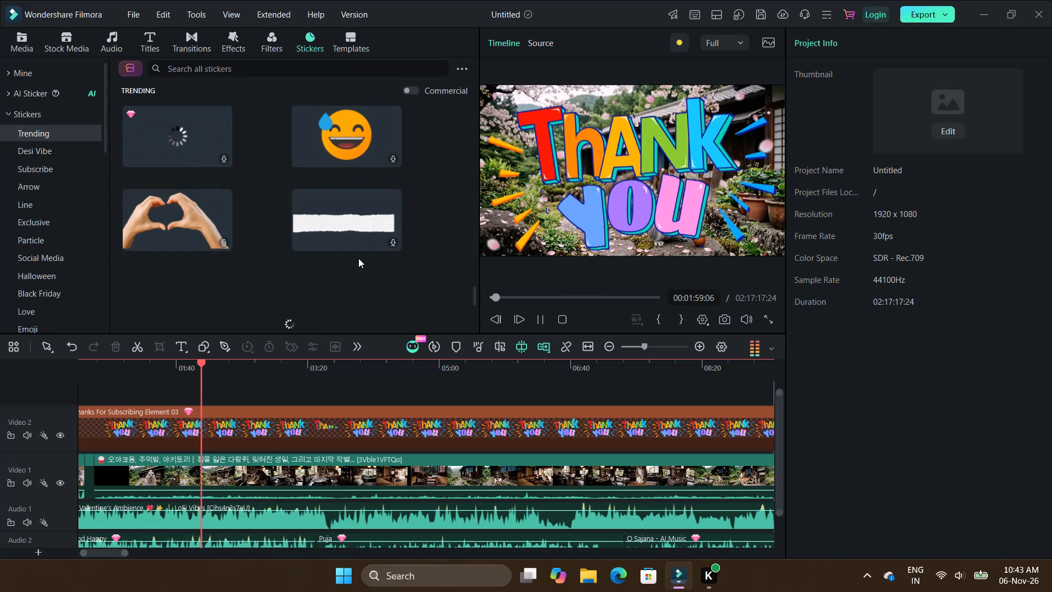
{"action": "scroll", "coordinate": [358, 258], "scroll_direction": "up", "scroll_amount": 3}
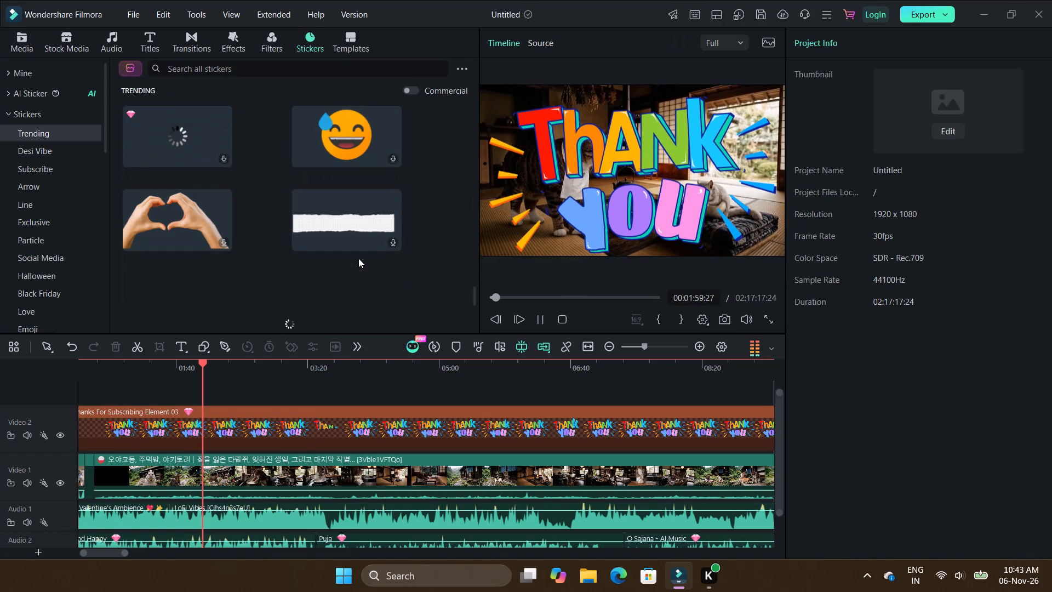
{"action": "scroll", "coordinate": [348, 166], "scroll_direction": "up", "scroll_amount": 2}
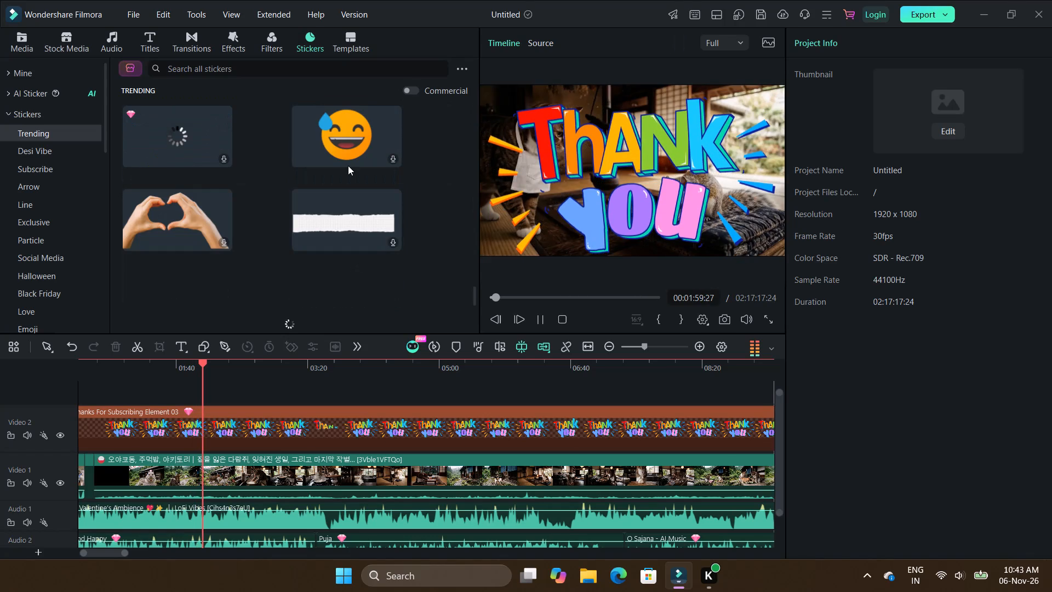
{"action": "scroll", "coordinate": [348, 166], "scroll_direction": "down", "scroll_amount": 2}
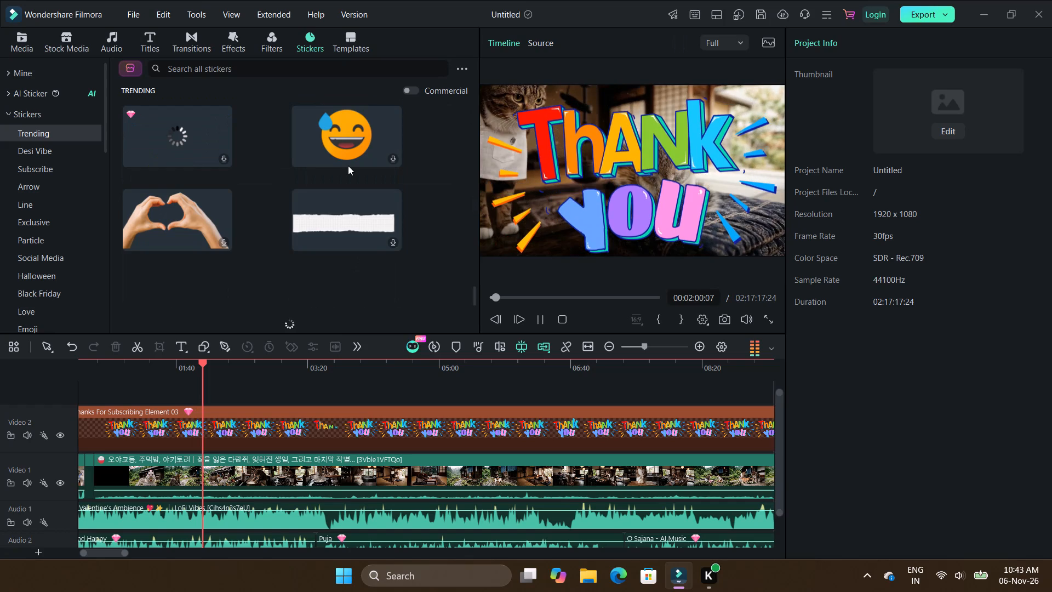
{"action": "scroll", "coordinate": [348, 166], "scroll_direction": "down", "scroll_amount": 1}
{"action": "scroll", "coordinate": [348, 166], "scroll_direction": "up", "scroll_amount": 2}
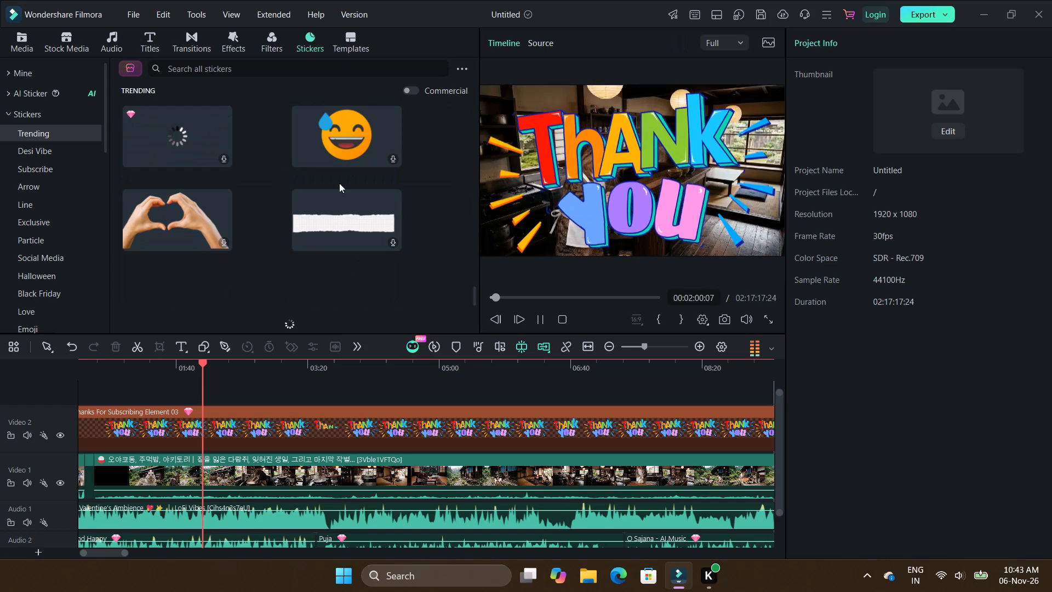
{"action": "scroll", "coordinate": [340, 204], "scroll_direction": "up", "scroll_amount": 1}
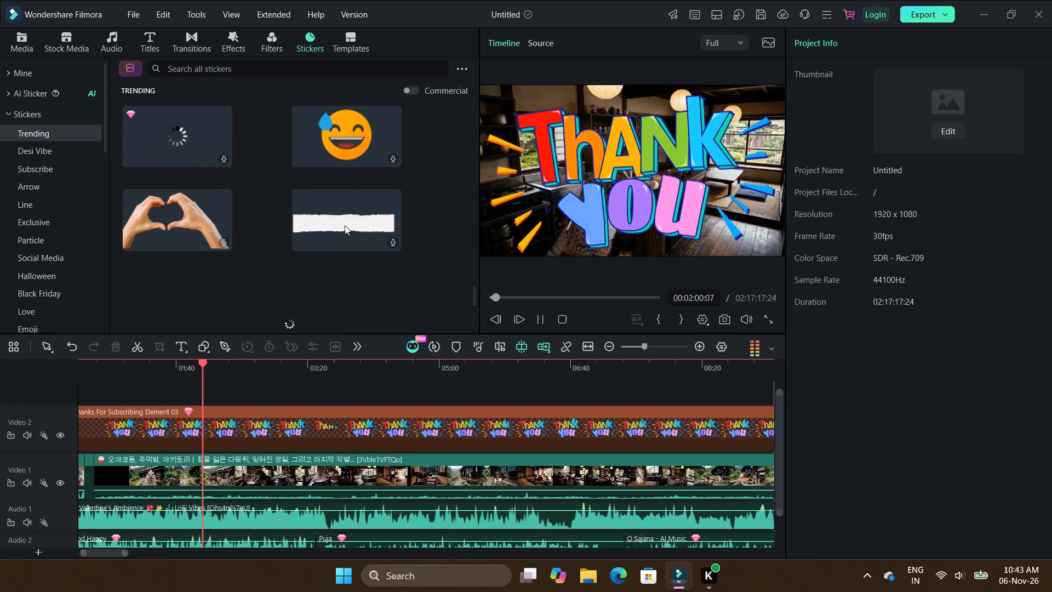
{"action": "scroll", "coordinate": [344, 403], "scroll_direction": "down", "scroll_amount": 2}
{"action": "scroll", "coordinate": [345, 403], "scroll_direction": "up", "scroll_amount": 10}
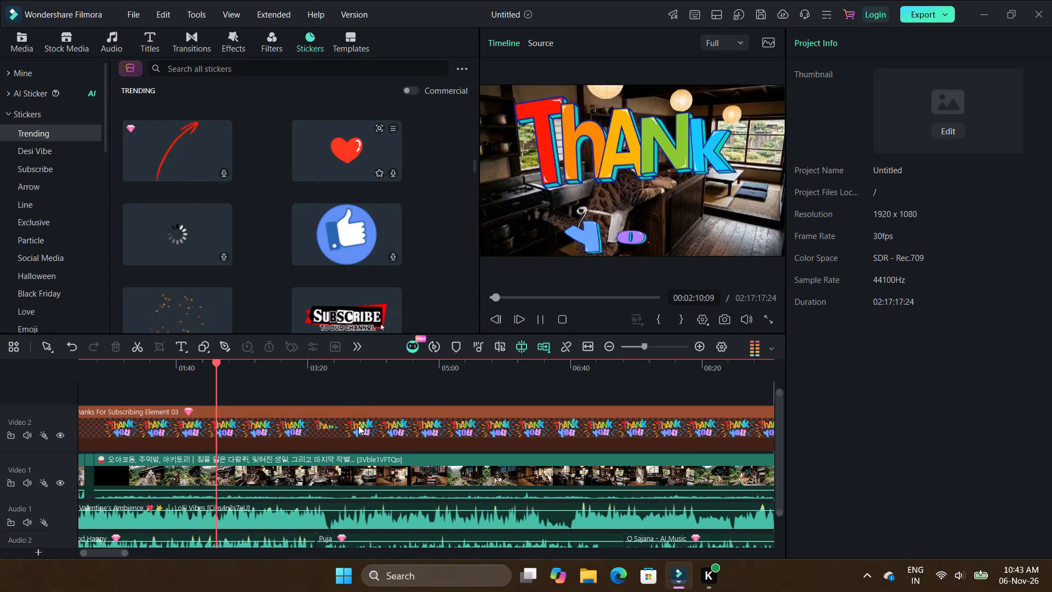
Delete the Thank You sticker clip from the Video 2 track.
{"action": "right_click", "coordinate": [358, 425]}
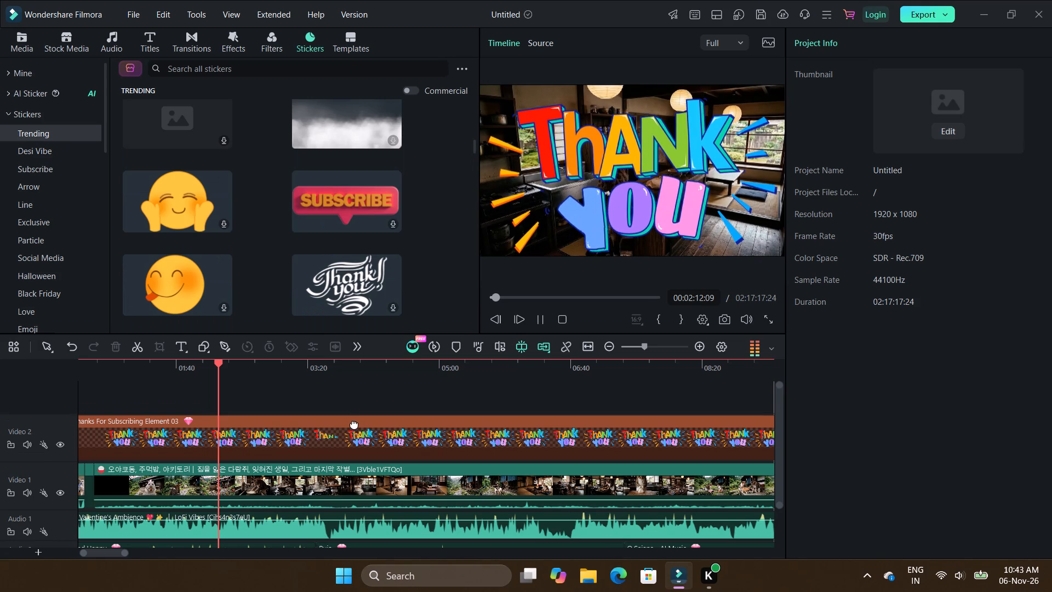
{"action": "left_click", "coordinate": [360, 434]}
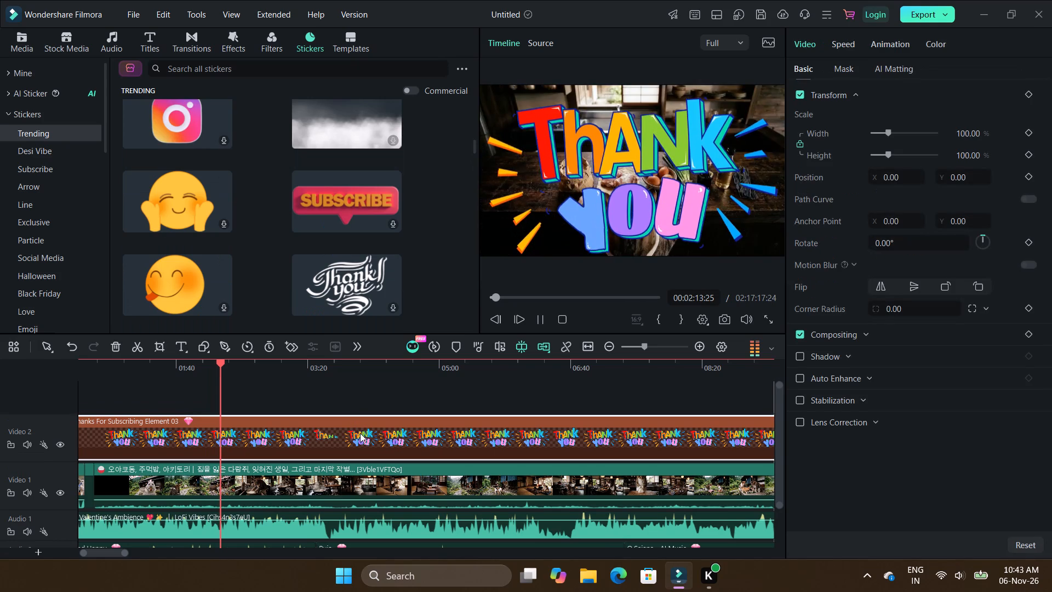
{"action": "left_click", "coordinate": [360, 434]}
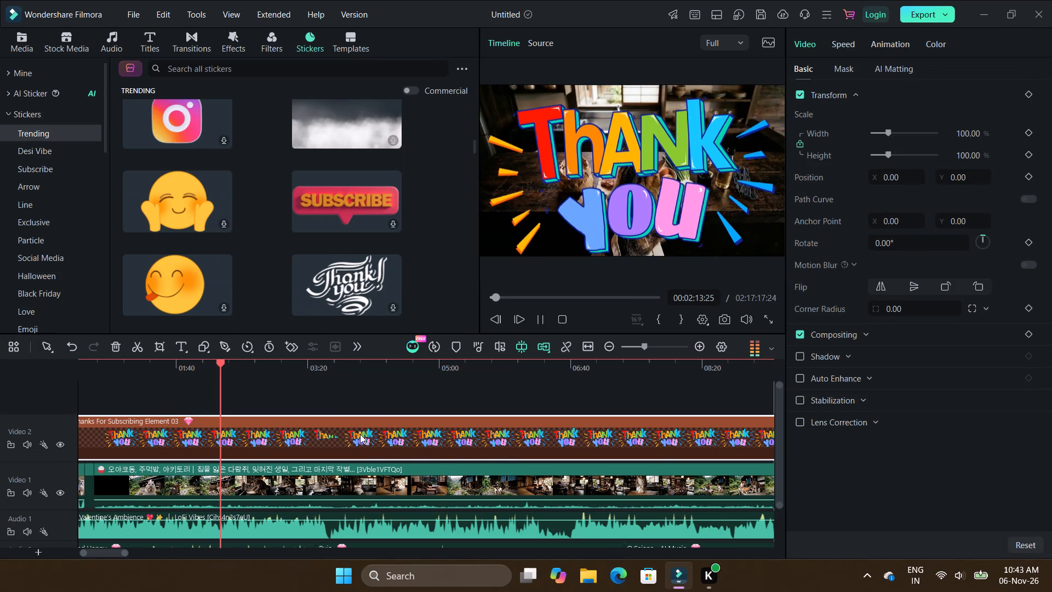
{"action": "left_click", "coordinate": [360, 434]}
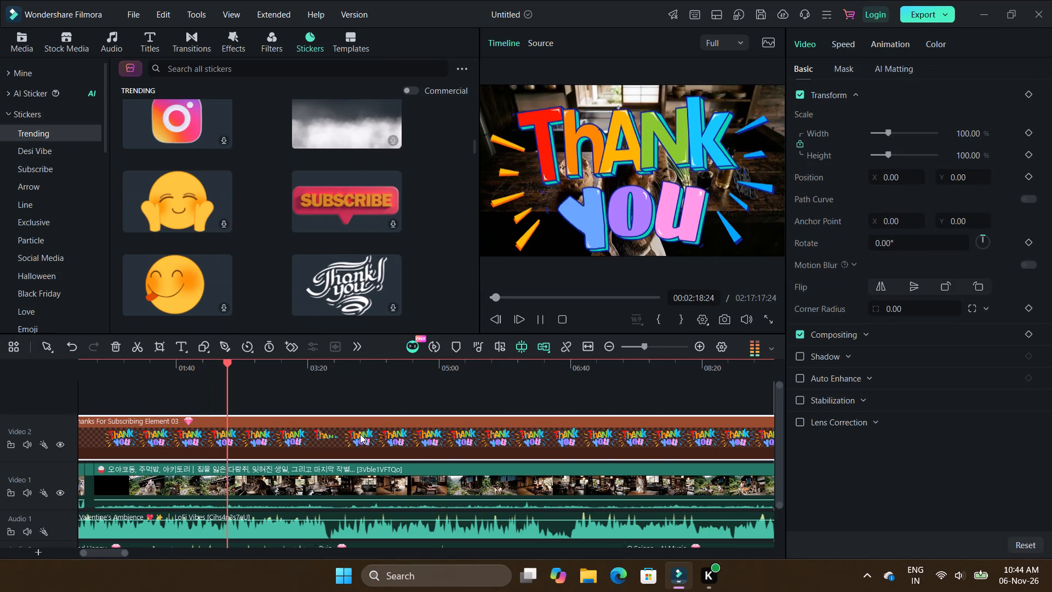
{"action": "right_click", "coordinate": [368, 435]}
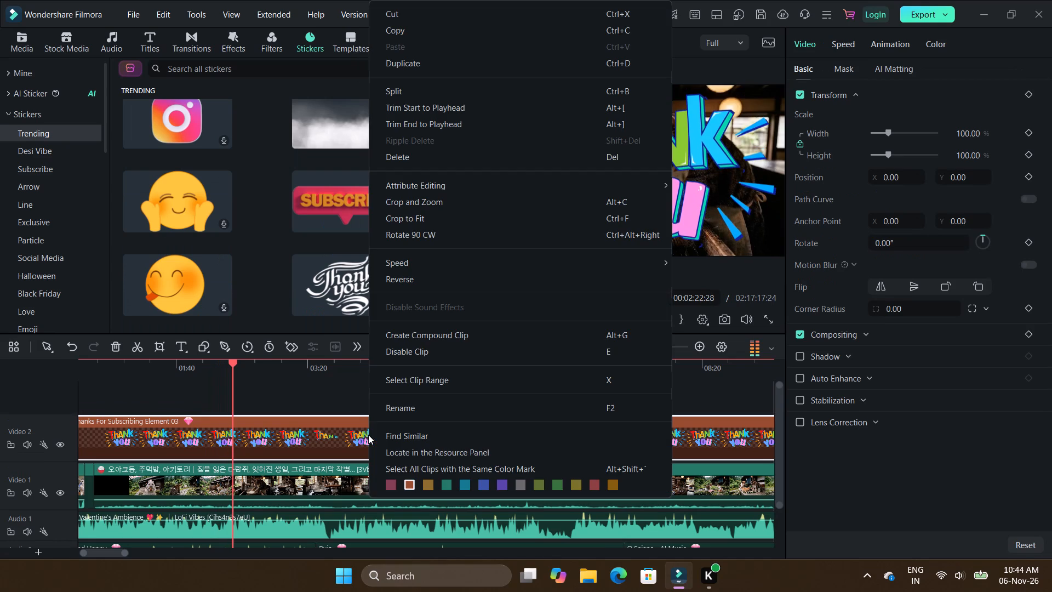
{"action": "left_click", "coordinate": [401, 155]}
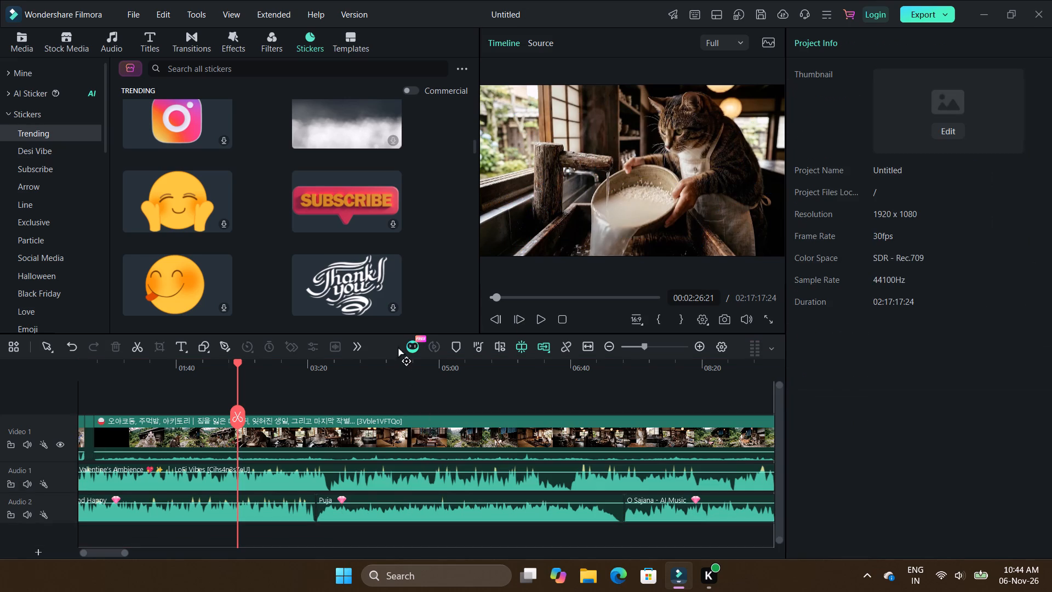
From the recommendations similar to the Trending red LIKE sticker, place the blue-and-red thumbs-up Like sticker on a new Video 2 track at about 00:00:25.
{"action": "scroll", "coordinate": [333, 190], "scroll_direction": "up", "scroll_amount": 1}
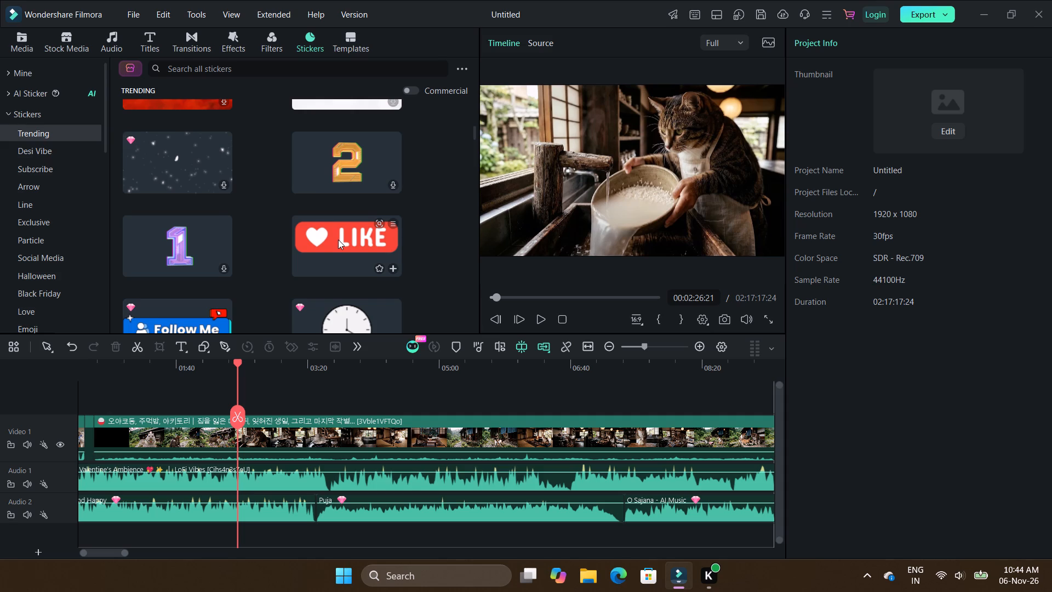
{"action": "left_click", "coordinate": [338, 240]}
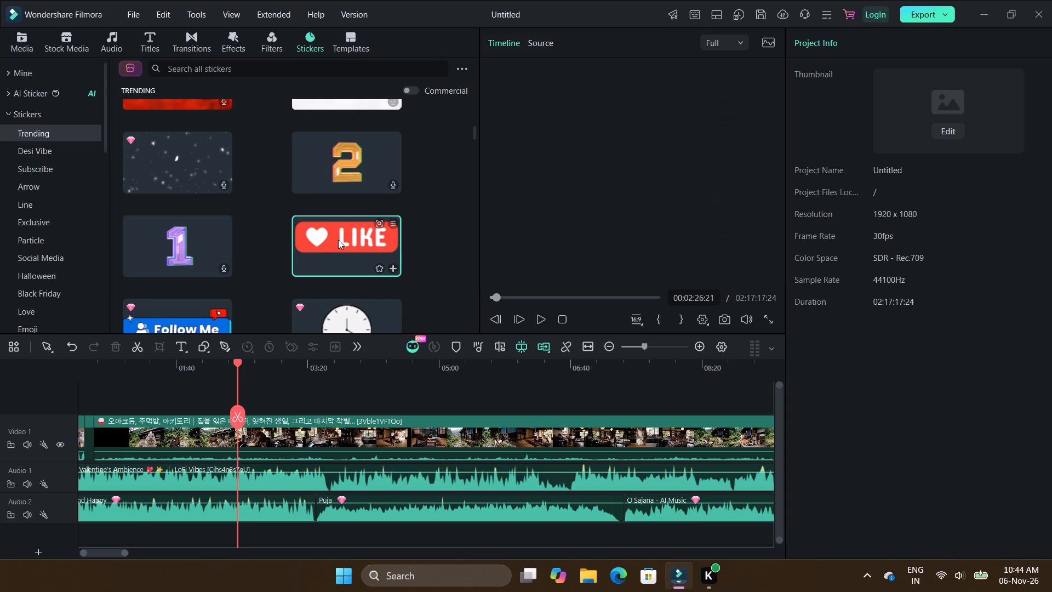
{"action": "left_click_drag", "start_coordinate": [338, 240], "coordinate": [588, 315]}
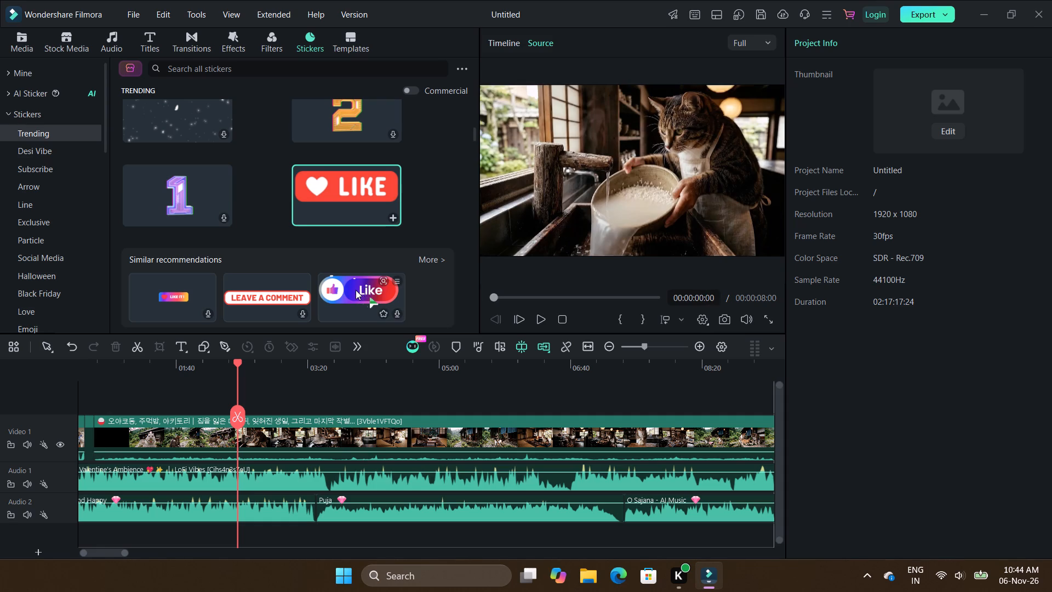
{"action": "left_click_drag", "start_coordinate": [356, 290], "coordinate": [165, 402]}
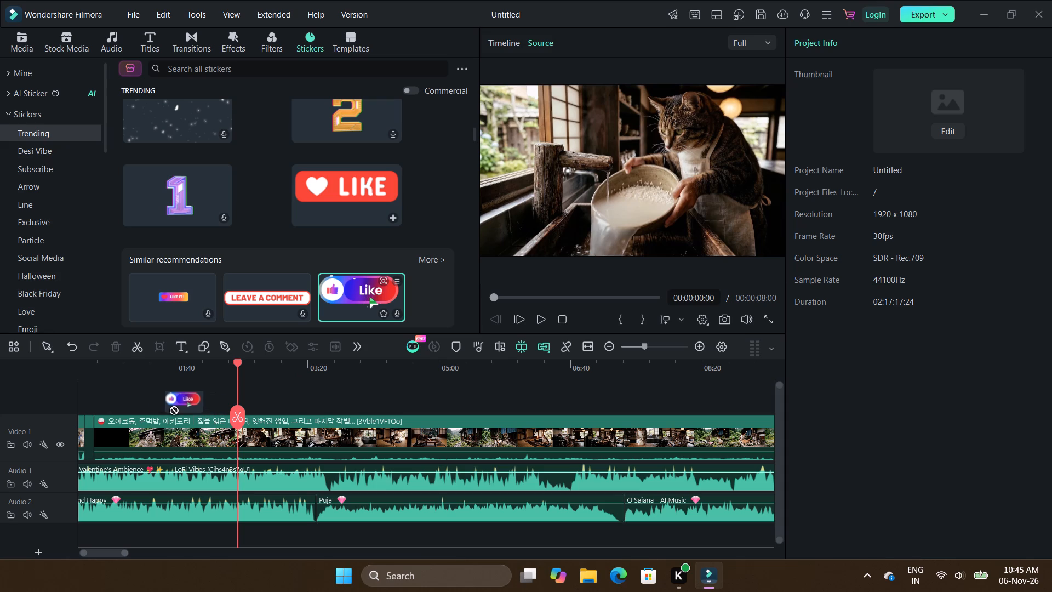
{"action": "left_click_drag", "start_coordinate": [165, 402], "coordinate": [78, 398]}
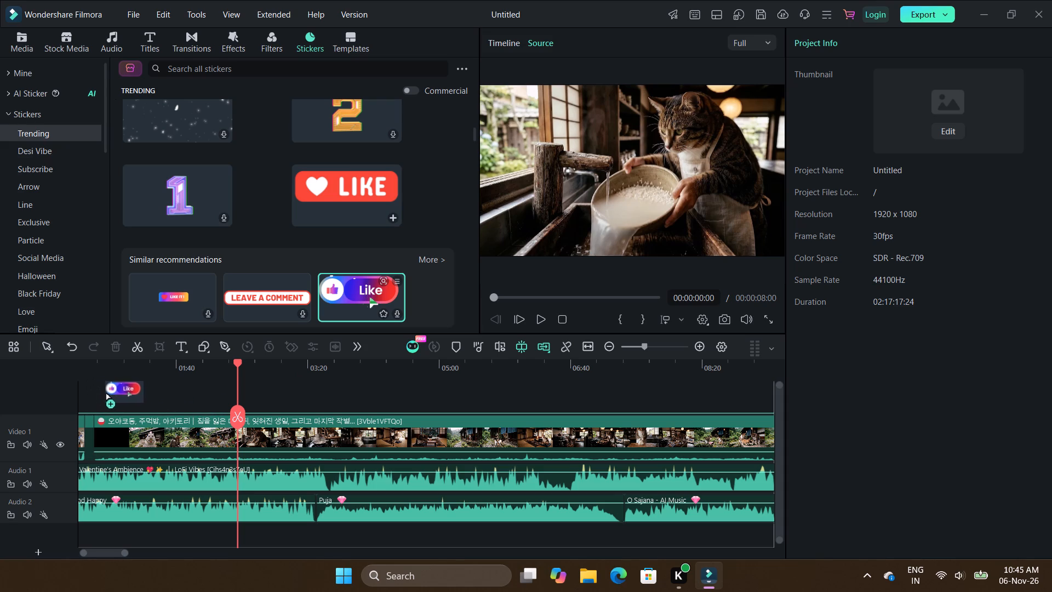
{"action": "left_click", "coordinate": [77, 401]}
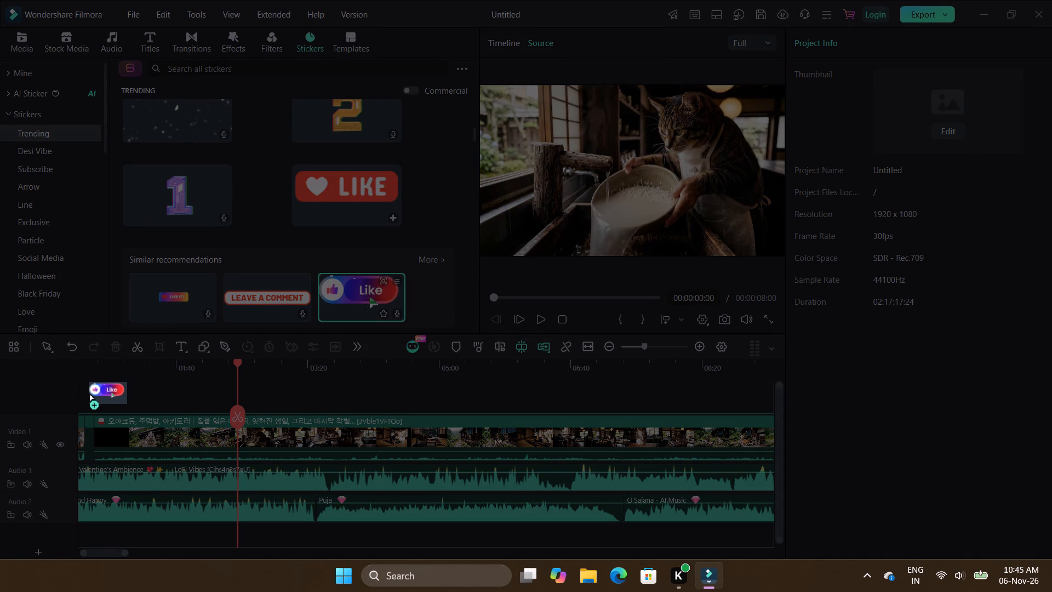
{"action": "left_click", "coordinate": [89, 393]}
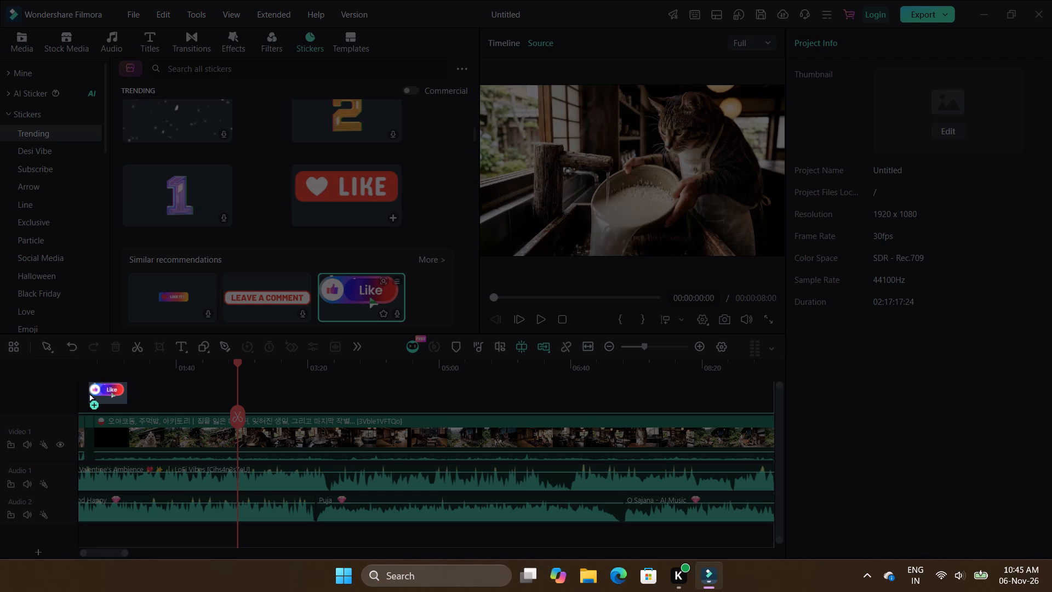
{"action": "left_click", "coordinate": [89, 393]}
{"action": "left_click_drag", "start_coordinate": [89, 393], "coordinate": [147, 392]}
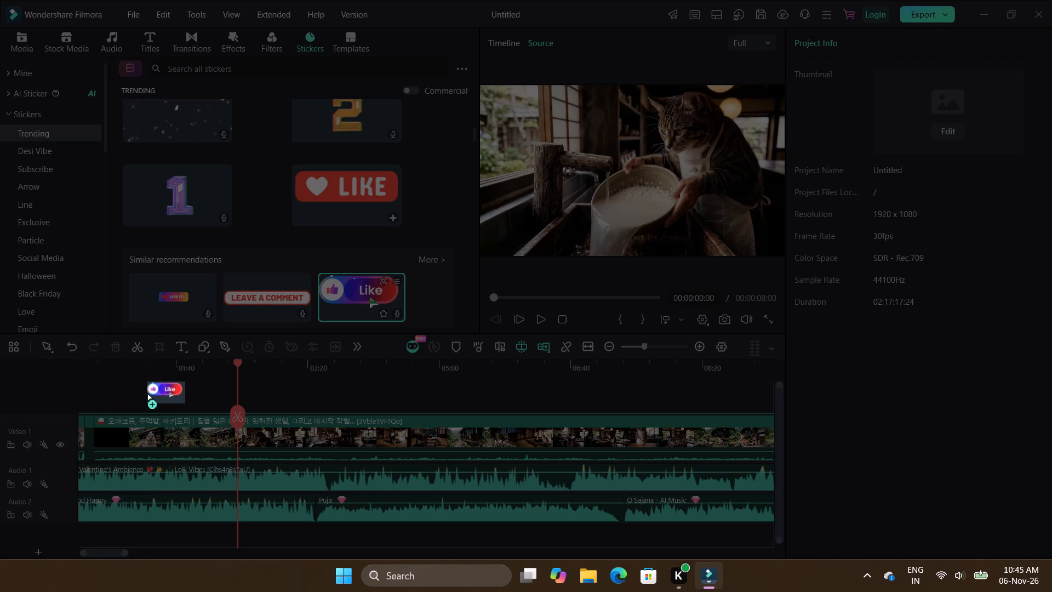
{"action": "left_click_drag", "start_coordinate": [147, 392], "coordinate": [190, 390]}
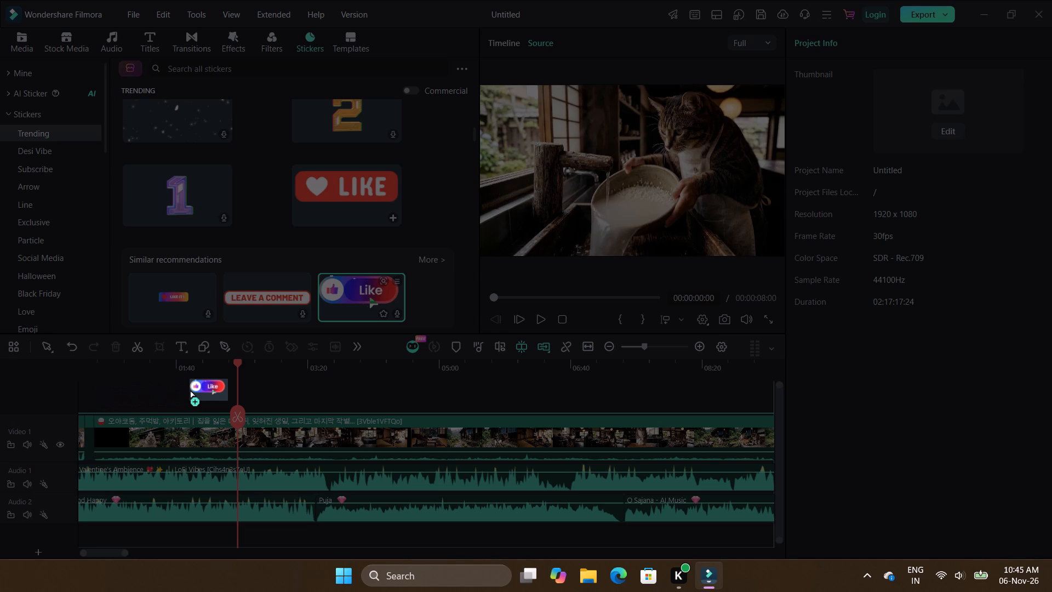
{"action": "left_click_drag", "start_coordinate": [190, 390], "coordinate": [1, 323]}
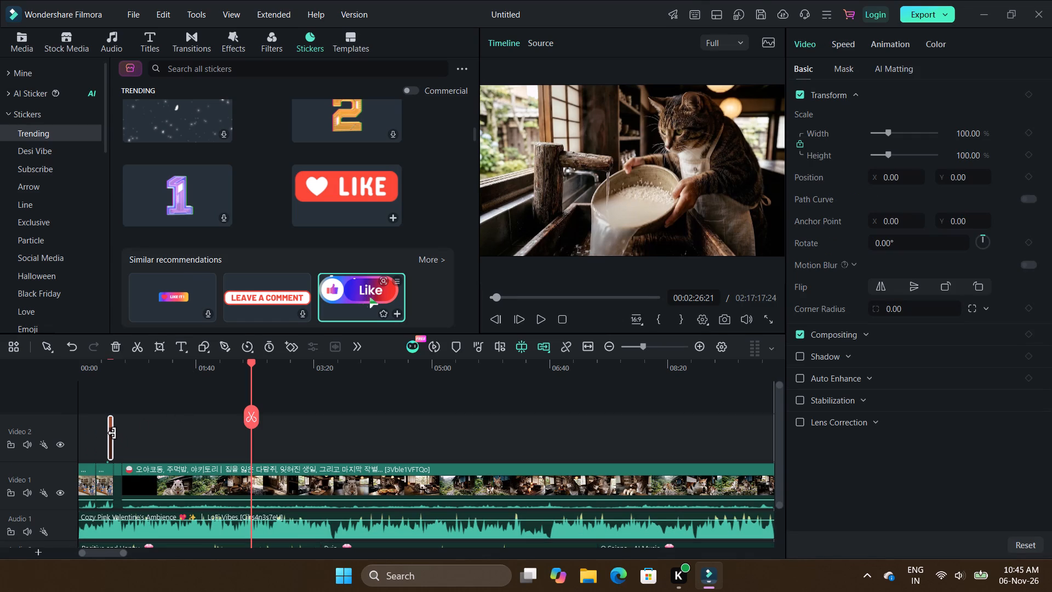
Extend the end of the Like sticker clip on Video 2 to about 01:00:13, lasting about 59 min 48 s.
{"action": "left_click_drag", "start_coordinate": [112, 433], "coordinate": [251, 446]}
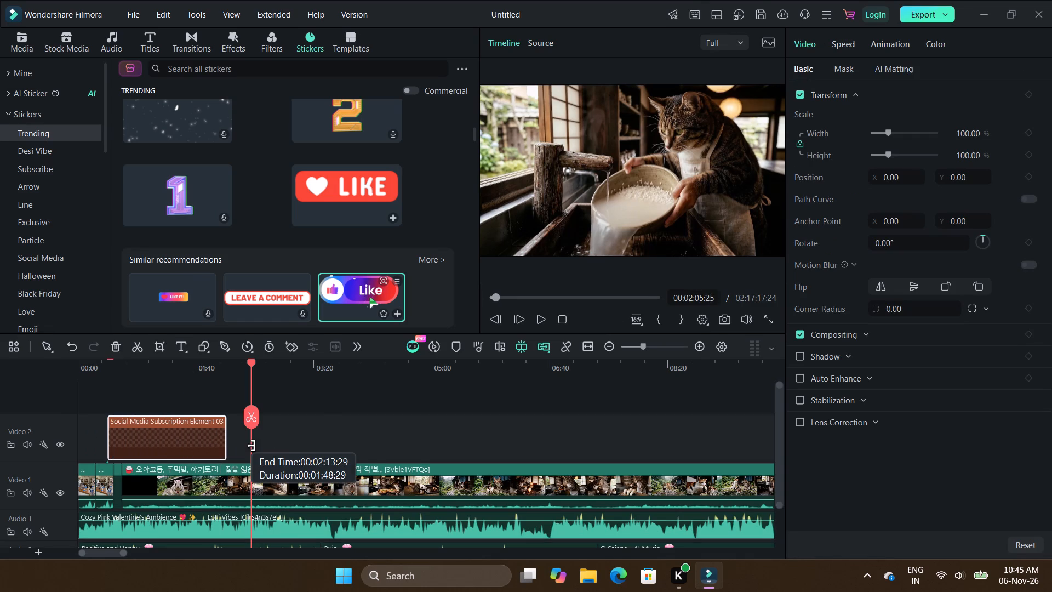
{"action": "left_click_drag", "start_coordinate": [251, 446], "coordinate": [568, 434]}
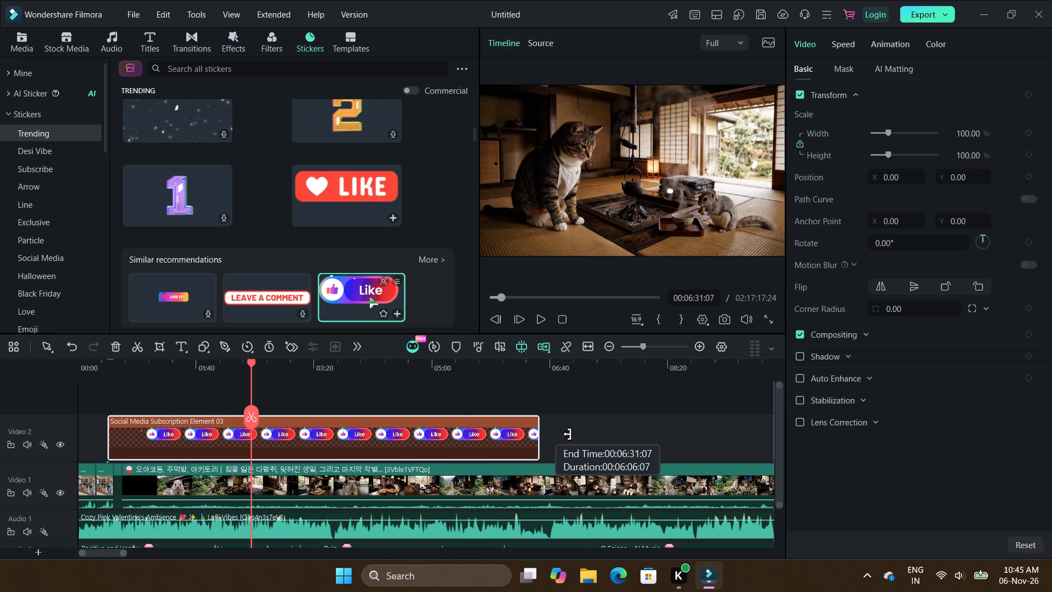
{"action": "left_click_drag", "start_coordinate": [568, 434], "coordinate": [795, 424]}
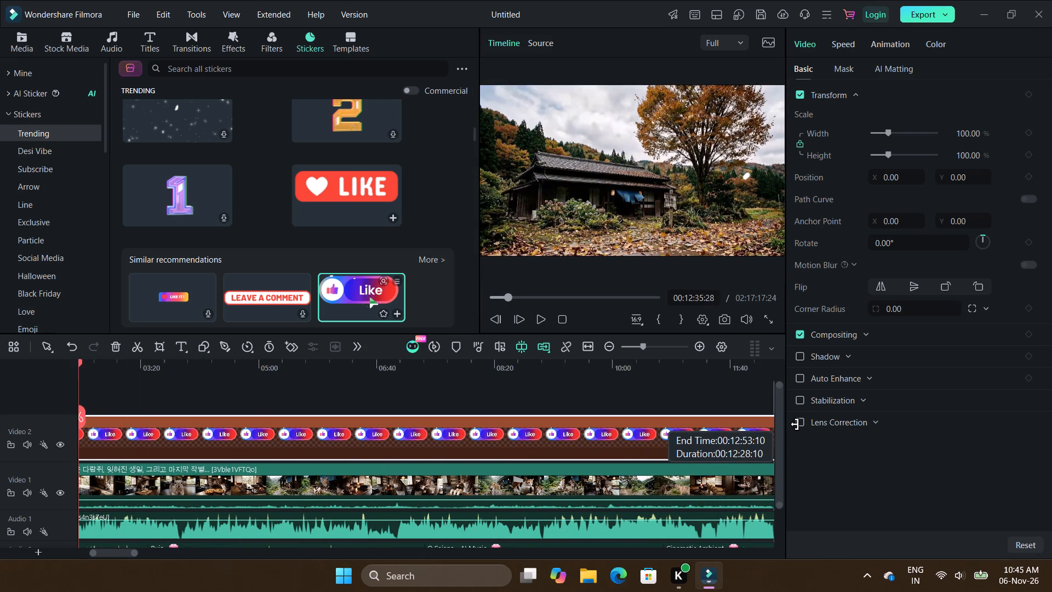
{"action": "left_click_drag", "start_coordinate": [795, 424], "coordinate": [796, 425]}
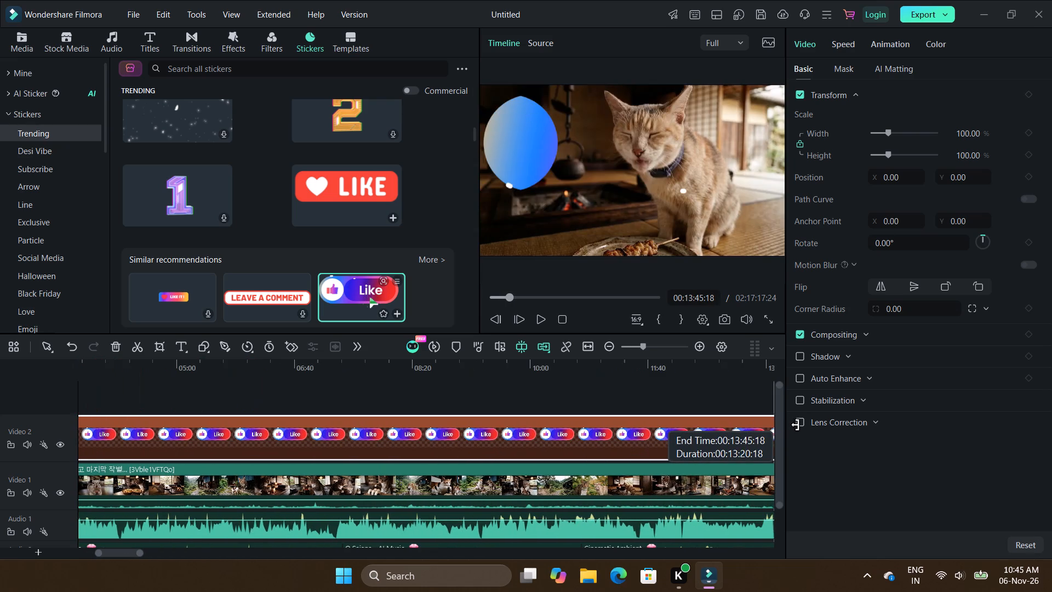
{"action": "left_click_drag", "start_coordinate": [796, 425], "coordinate": [796, 435]}
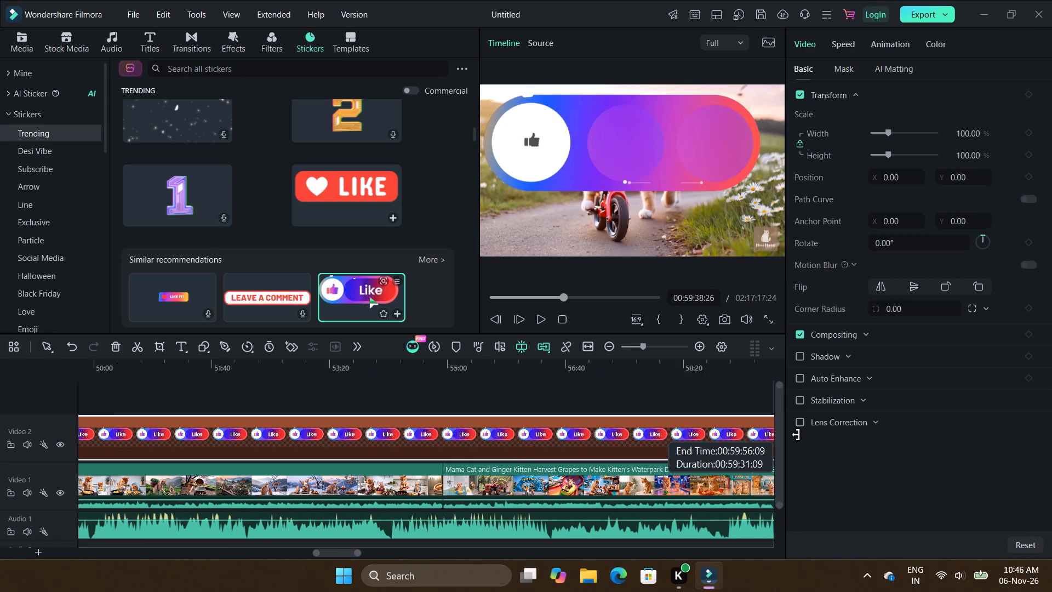
{"action": "left_click_drag", "start_coordinate": [796, 435], "coordinate": [777, 436]}
{"action": "left_click", "coordinate": [777, 436]}
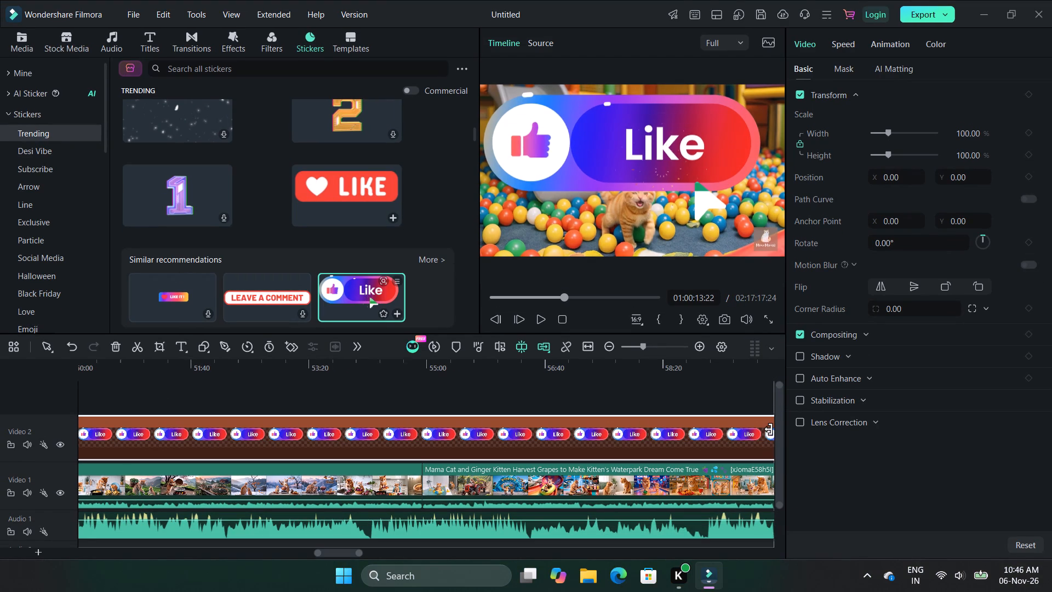
{"action": "left_click_drag", "start_coordinate": [769, 429], "coordinate": [762, 444]}
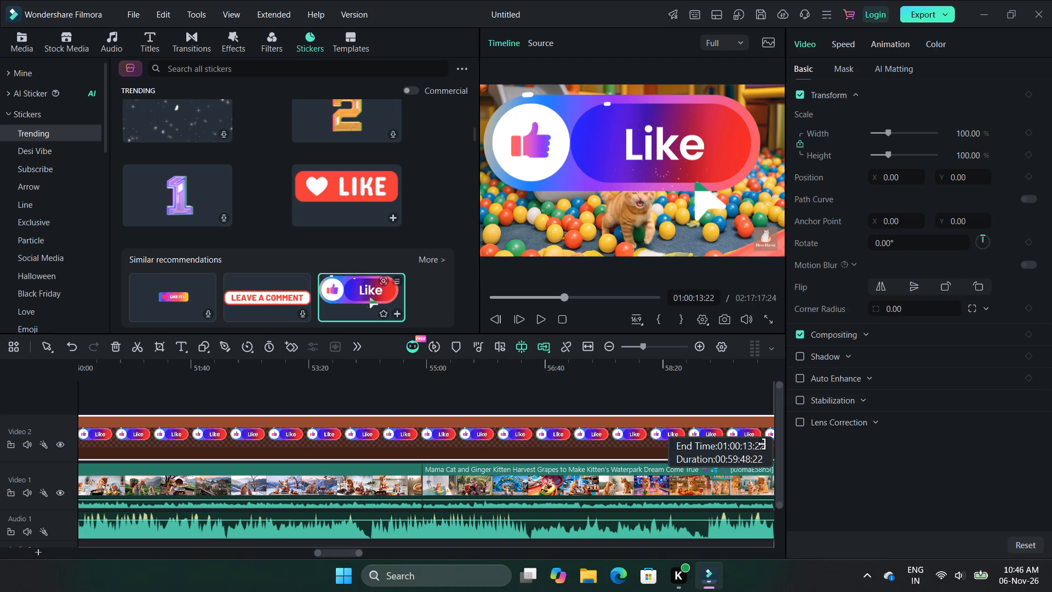
Adjust the end of the Like sticker clip on Video 2 to about 01:00:11, lasting about 59 min 46 s.
{"action": "left_click_drag", "start_coordinate": [762, 444], "coordinate": [774, 442]}
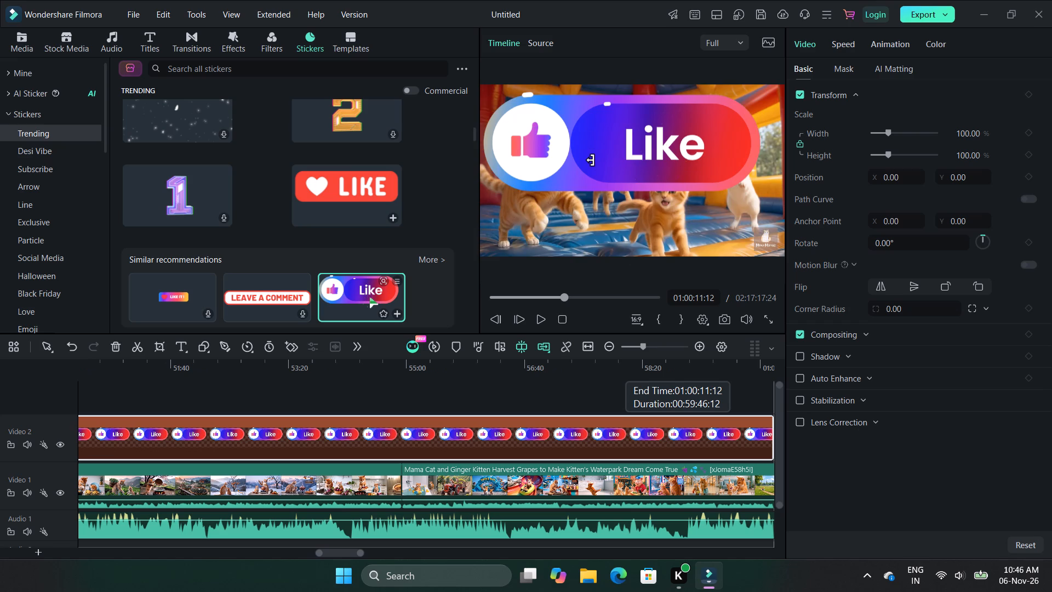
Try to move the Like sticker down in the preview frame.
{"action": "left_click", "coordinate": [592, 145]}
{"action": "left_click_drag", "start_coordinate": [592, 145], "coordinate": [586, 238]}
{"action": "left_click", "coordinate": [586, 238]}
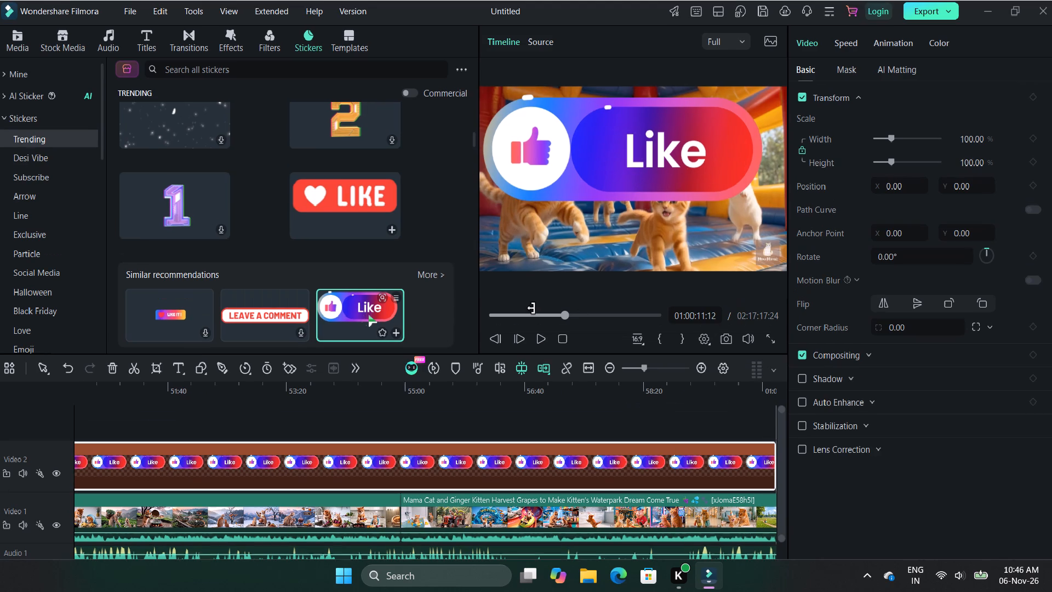
Seek the preview back to an earlier point and play the video to check the Like sticker overlay.
{"action": "left_click", "coordinate": [517, 319]}
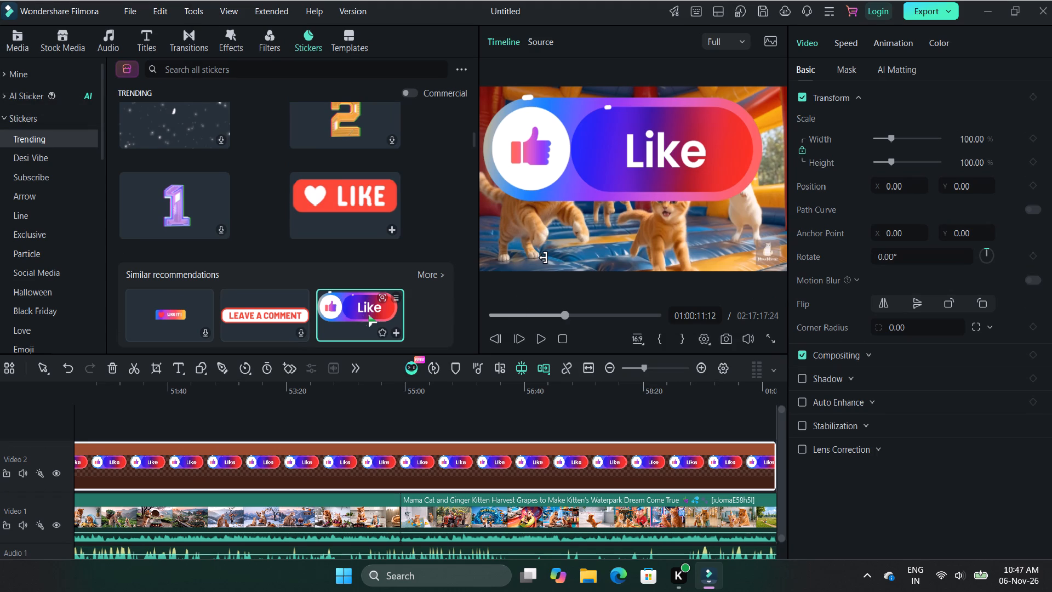
{"action": "left_click", "coordinate": [510, 315]}
{"action": "scroll", "coordinate": [572, 495], "scroll_direction": "down", "scroll_amount": 1}
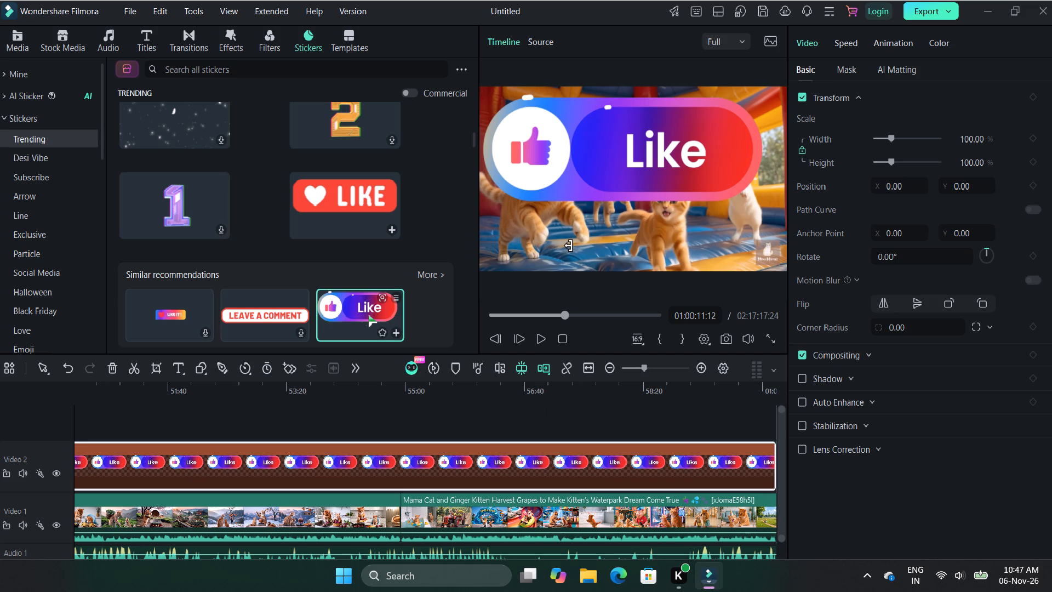
{"action": "left_click", "coordinate": [580, 217]}
{"action": "left_click", "coordinate": [541, 342]}
{"action": "left_click", "coordinate": [541, 342]}
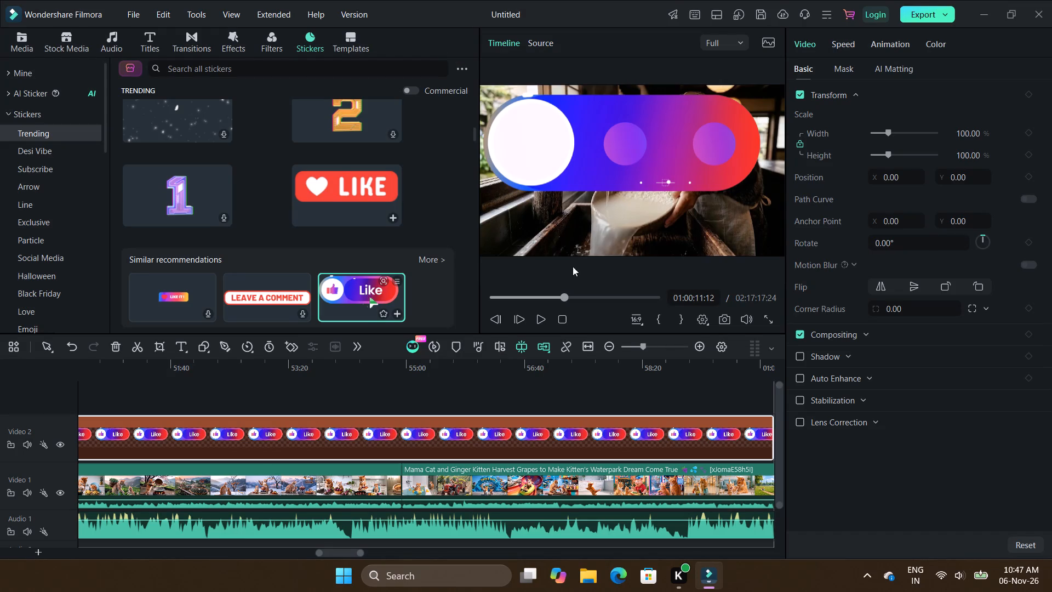
{"action": "left_click", "coordinate": [532, 295]}
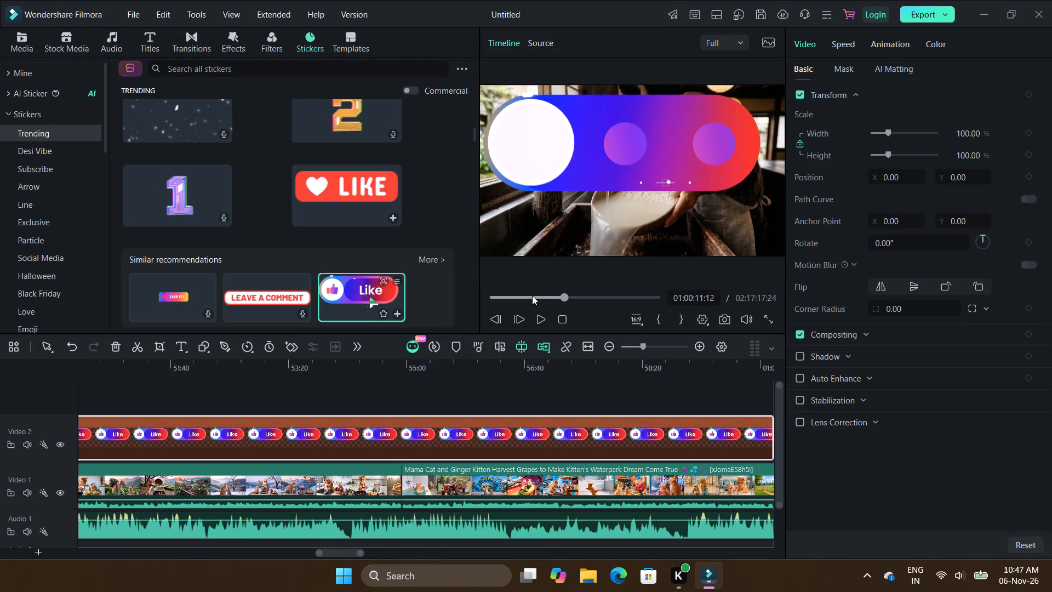
{"action": "left_click", "coordinate": [523, 294]}
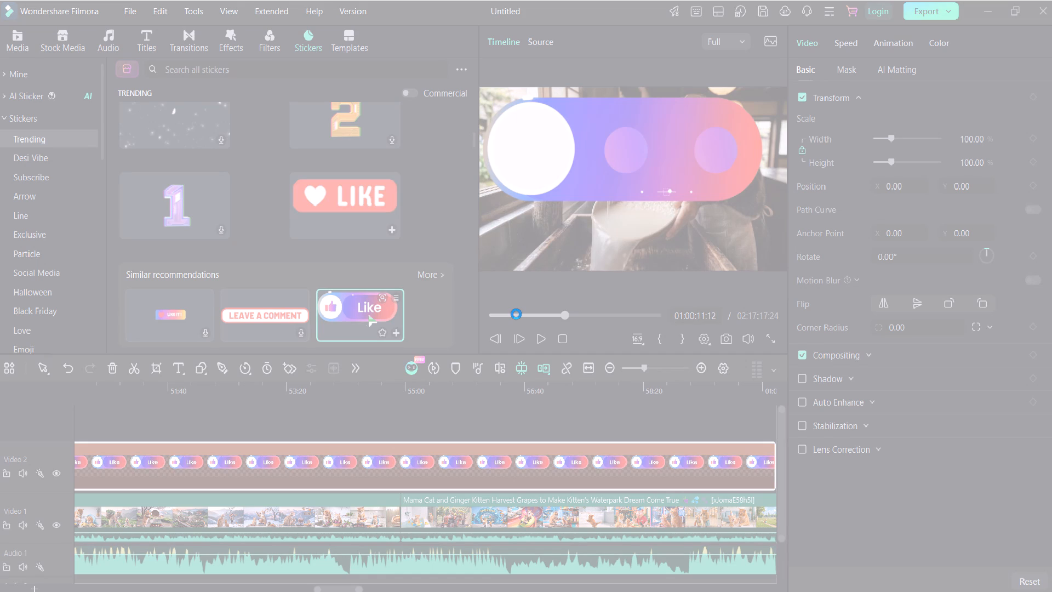
{"action": "scroll", "coordinate": [516, 314], "scroll_direction": "down", "scroll_amount": 3}
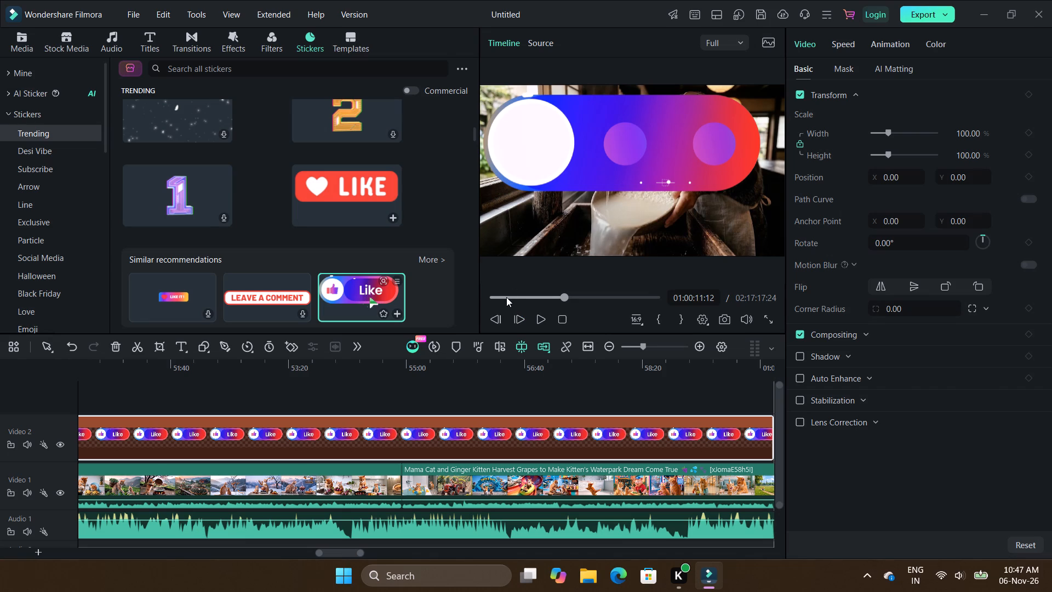
{"action": "left_click", "coordinate": [506, 297]}
{"action": "left_click", "coordinate": [499, 315]}
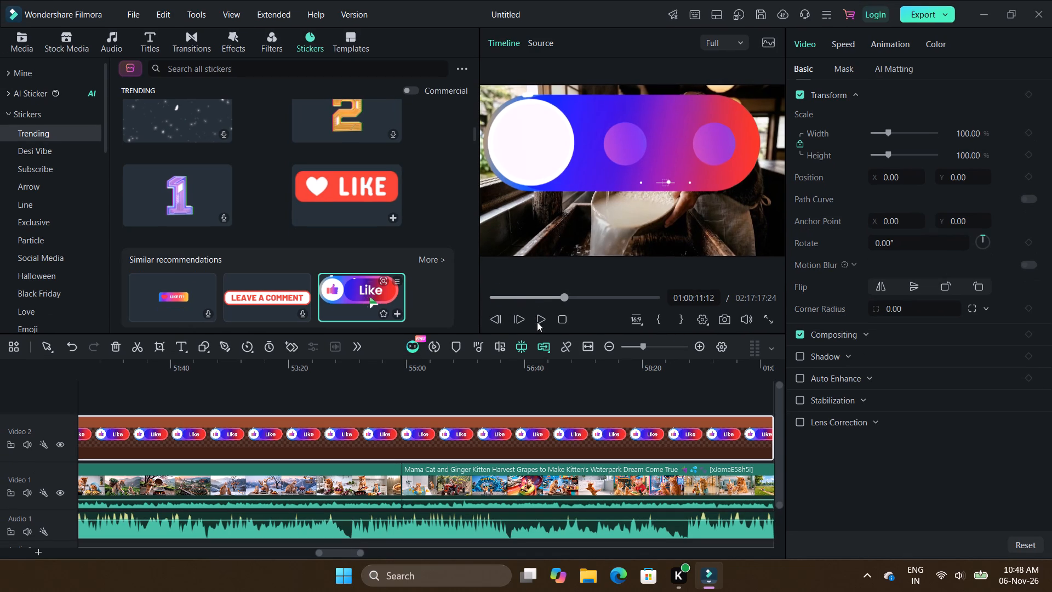
Move the Like sticker down and to the left in the preview, to position X -383.31, Y -1039.31.
{"action": "left_click", "coordinate": [601, 151]}
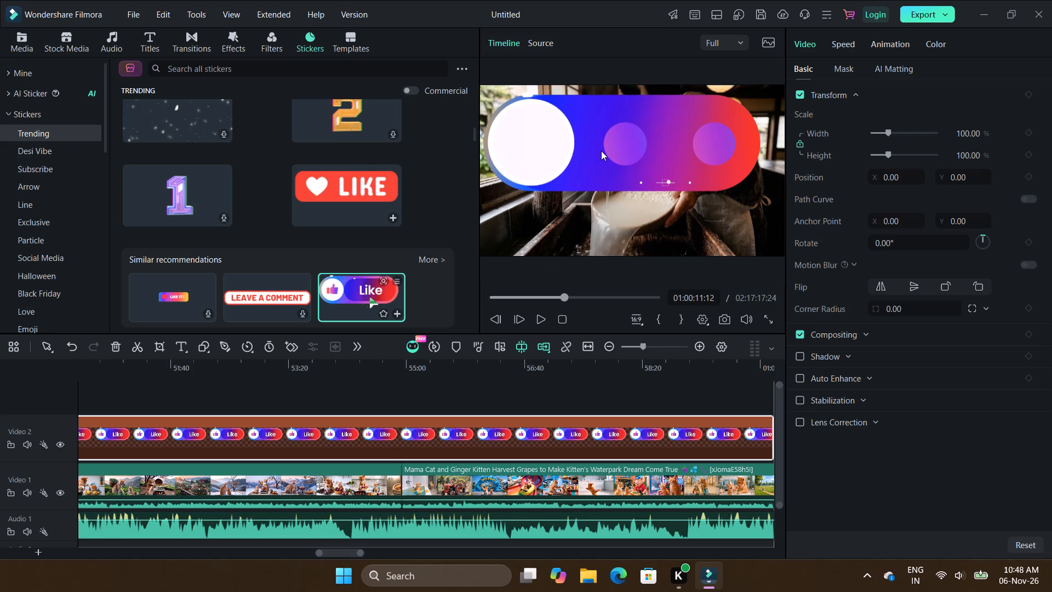
{"action": "left_click_drag", "start_coordinate": [601, 151], "coordinate": [588, 236]}
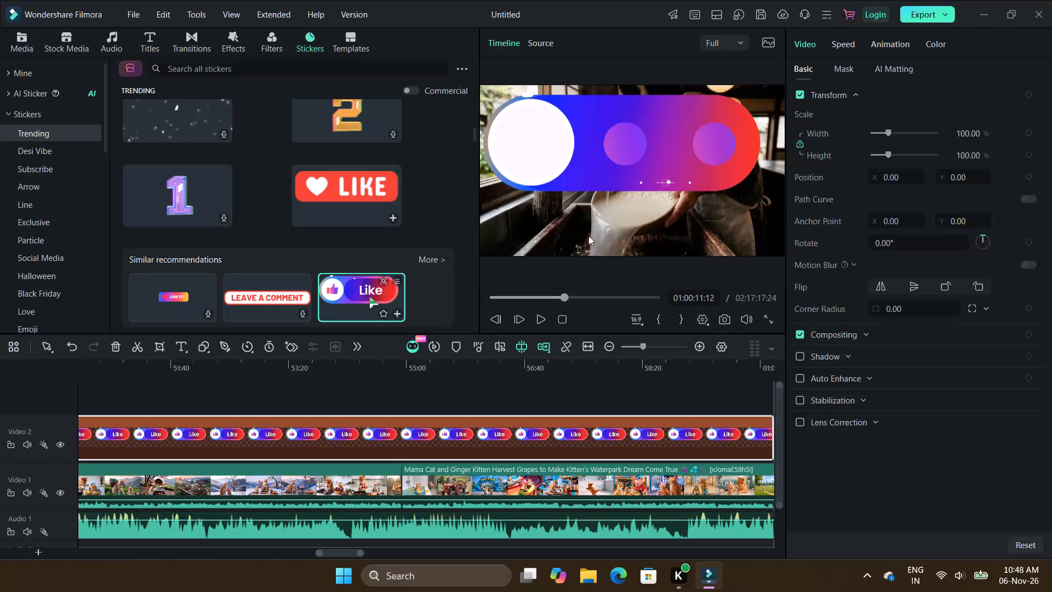
{"action": "left_click_drag", "start_coordinate": [588, 236], "coordinate": [540, 317]}
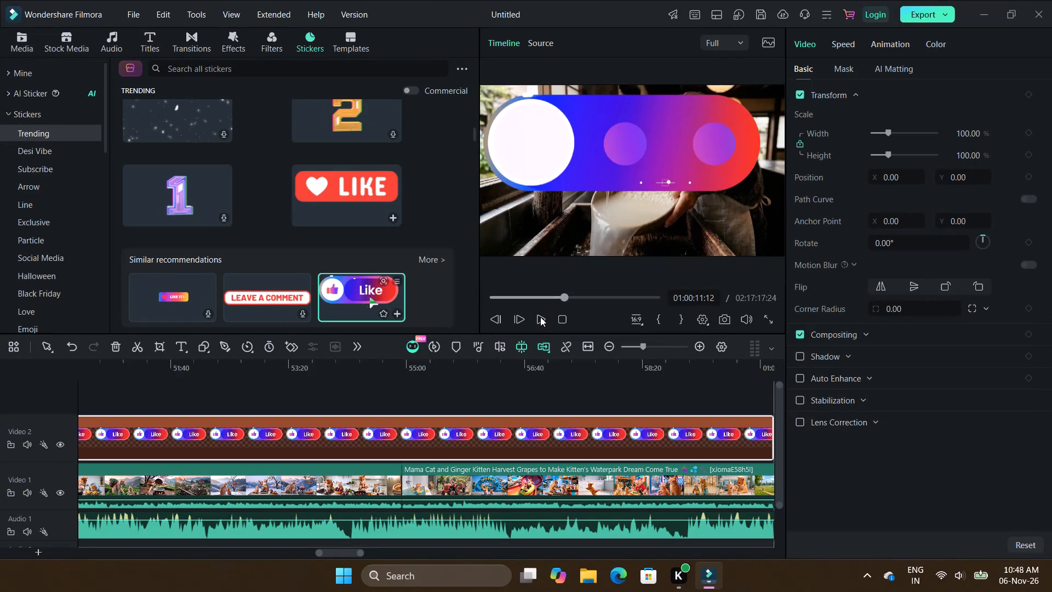
Play the video to check the repositioned Like sticker and pause at about 00:10:40.
{"action": "left_click", "coordinate": [540, 317]}
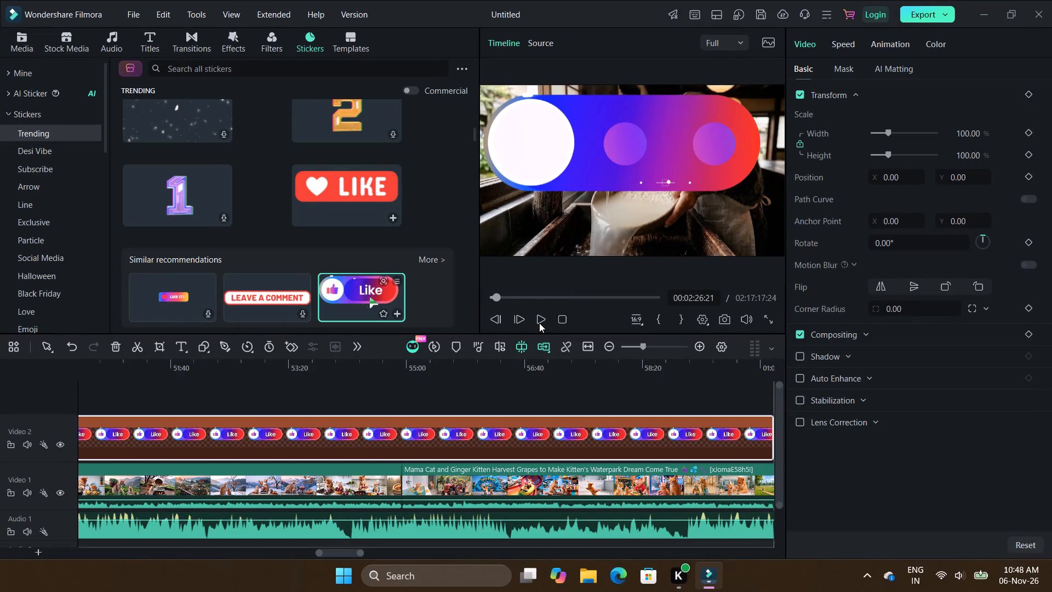
{"action": "left_click", "coordinate": [539, 321]}
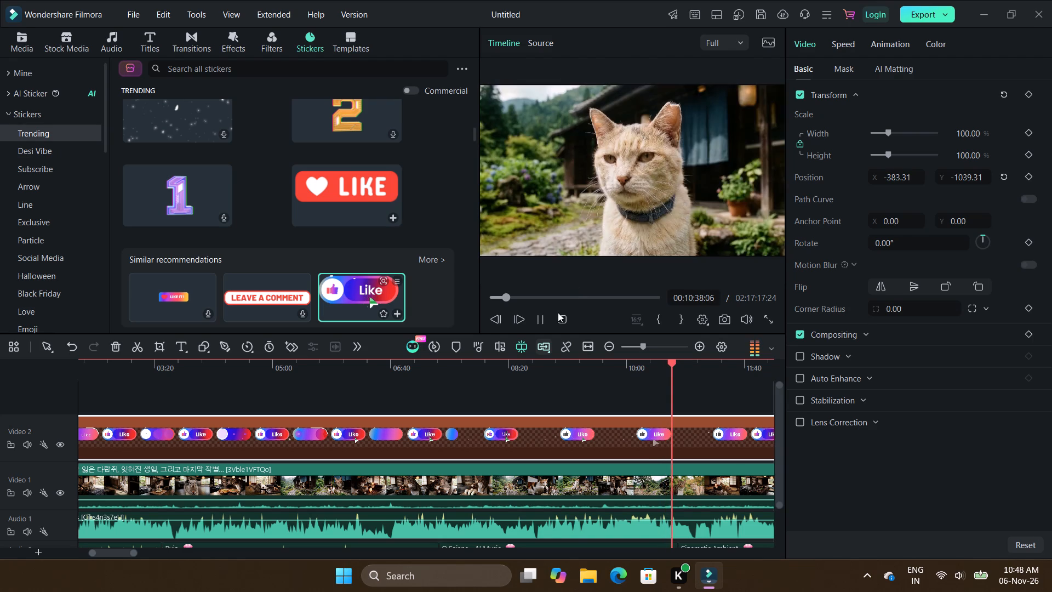
{"action": "left_click", "coordinate": [541, 315]}
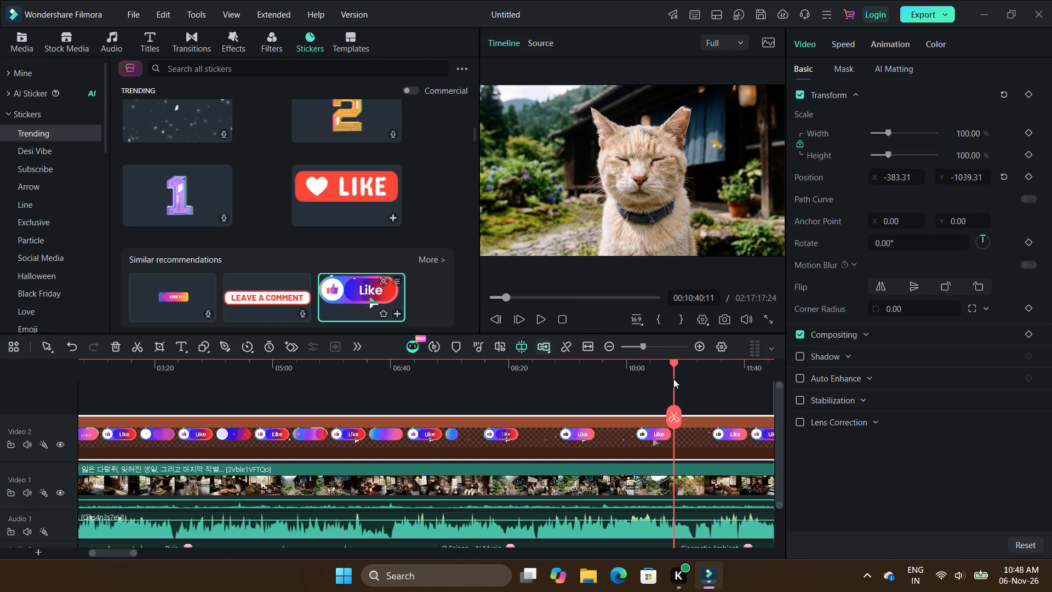
Try to move the playhead back toward the start of the timeline.
{"action": "left_click_drag", "start_coordinate": [670, 376], "coordinate": [461, 394]}
{"action": "left_click_drag", "start_coordinate": [675, 360], "coordinate": [615, 380]}
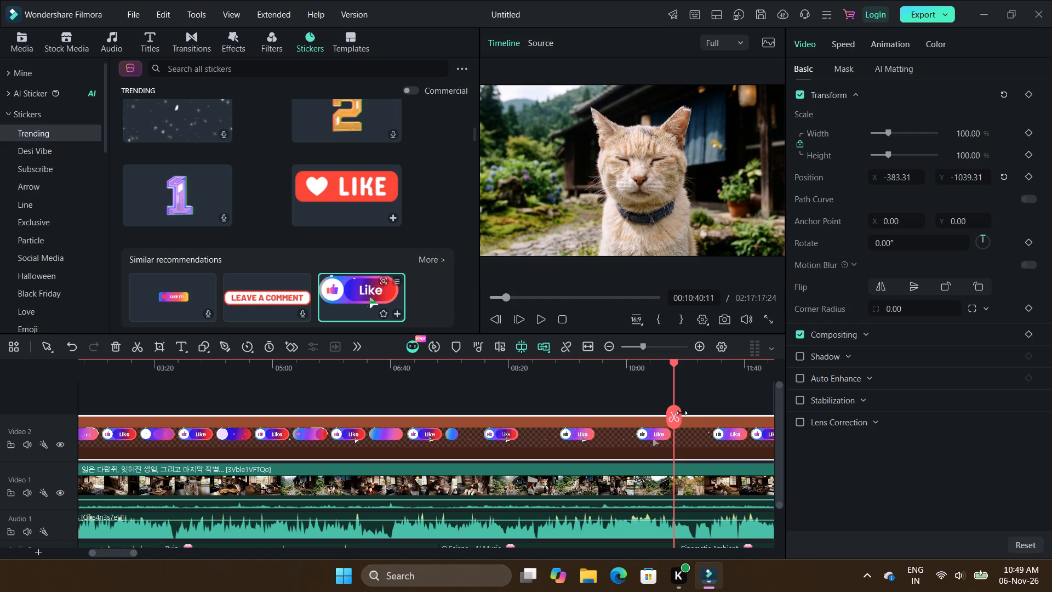
{"action": "left_click", "coordinate": [671, 411]}
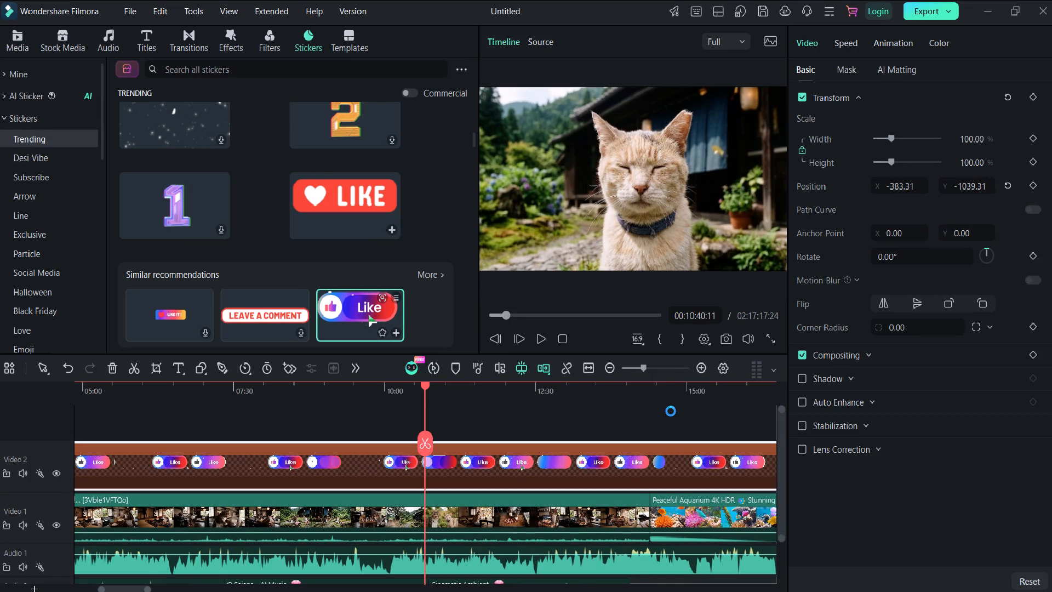
{"action": "left_click", "coordinate": [470, 411]}
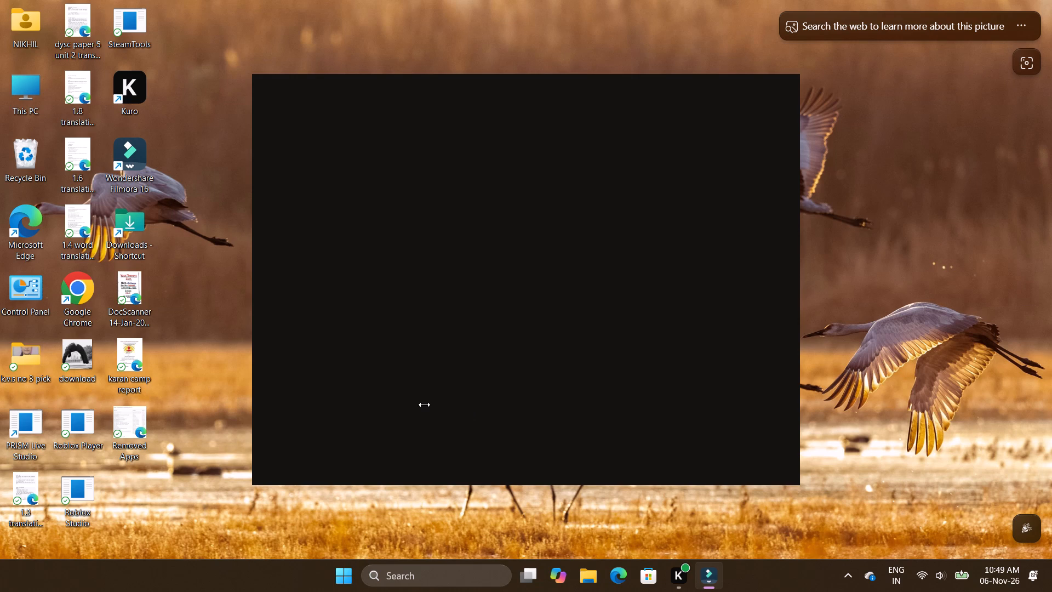
{"action": "left_click_drag", "start_coordinate": [424, 401], "coordinate": [230, 407]}
{"action": "left_click_drag", "start_coordinate": [431, 362], "coordinate": [398, 364]}
{"action": "left_click_drag", "start_coordinate": [398, 364], "coordinate": [153, 377]}
{"action": "left_click", "coordinate": [115, 361]}
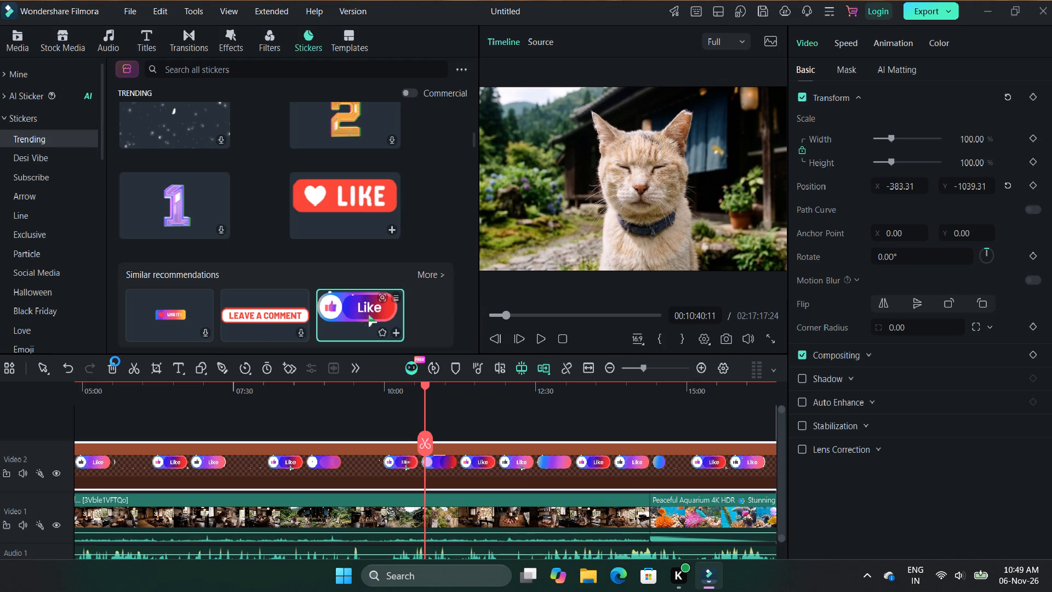
{"action": "left_click", "coordinate": [115, 361]}
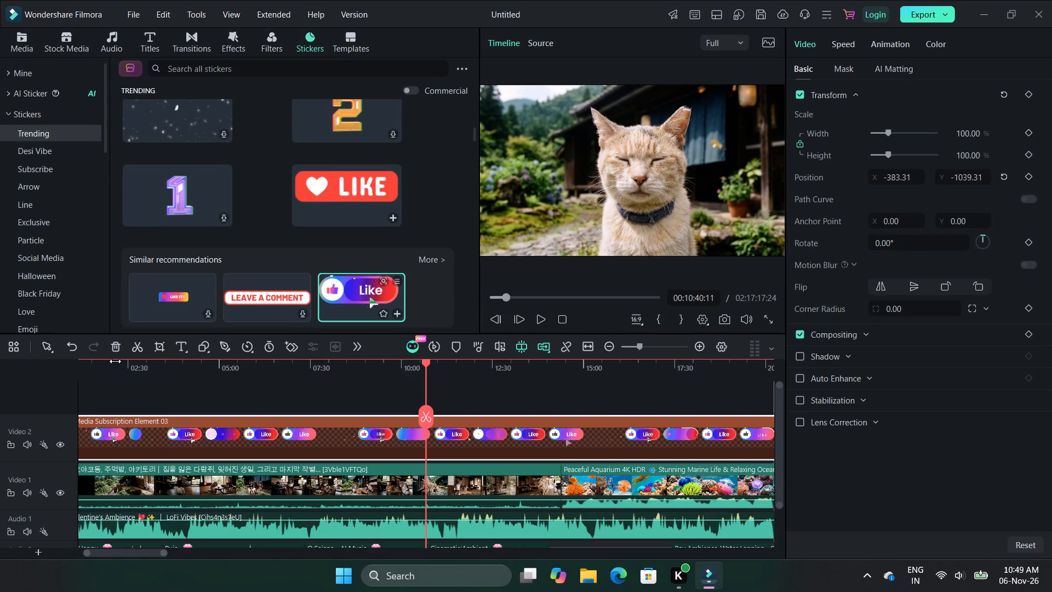
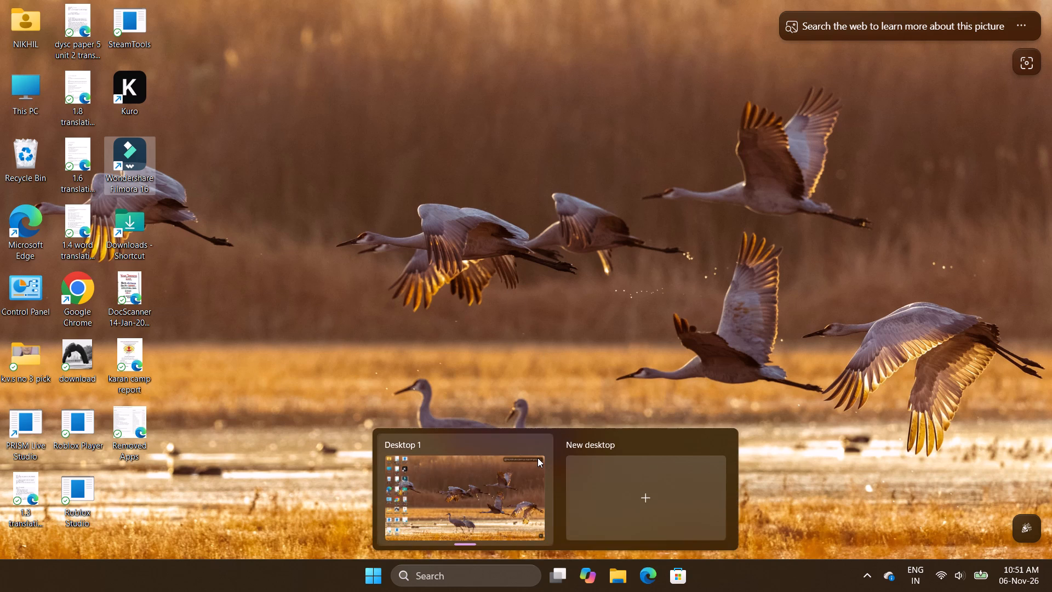
Relaunch Wondershare Filmora from the desktop and open the automatic project backup with GPU acceleration temporarily disabled.
{"action": "left_click", "coordinate": [542, 332]}
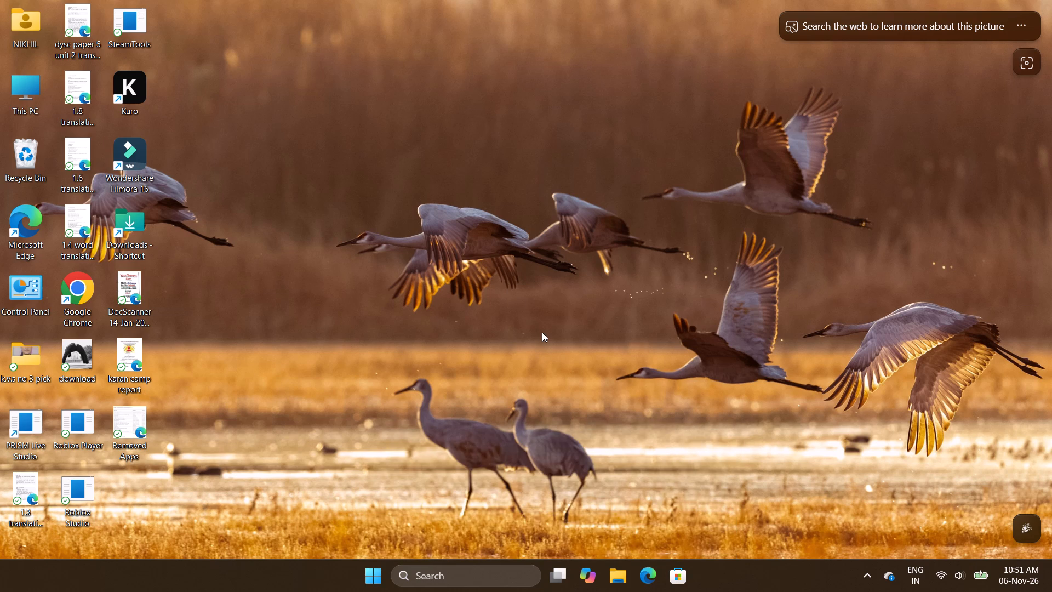
{"action": "double_click", "coordinate": [139, 159]}
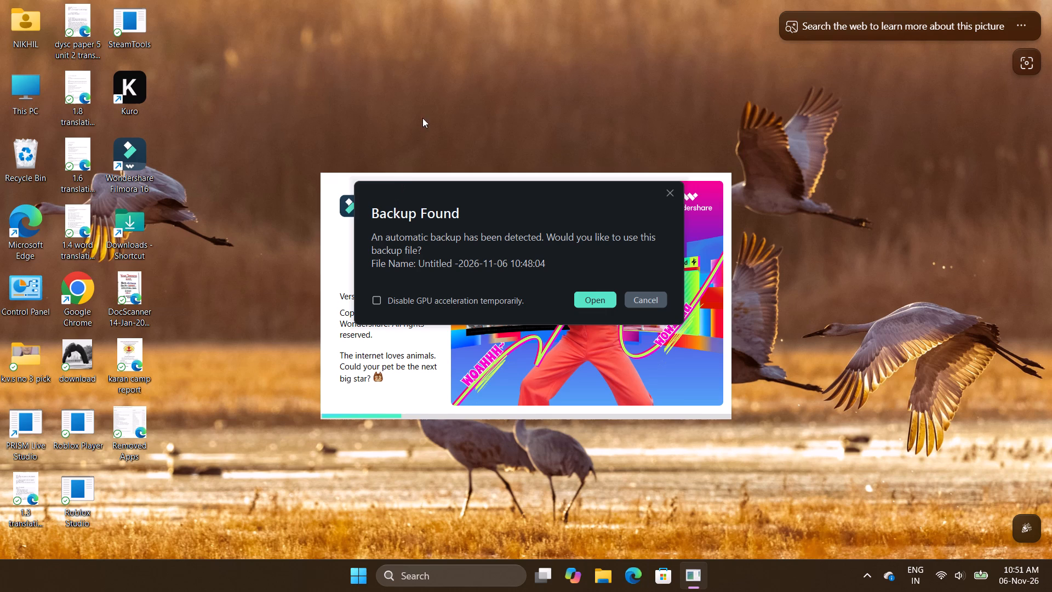
{"action": "left_click", "coordinate": [373, 300]}
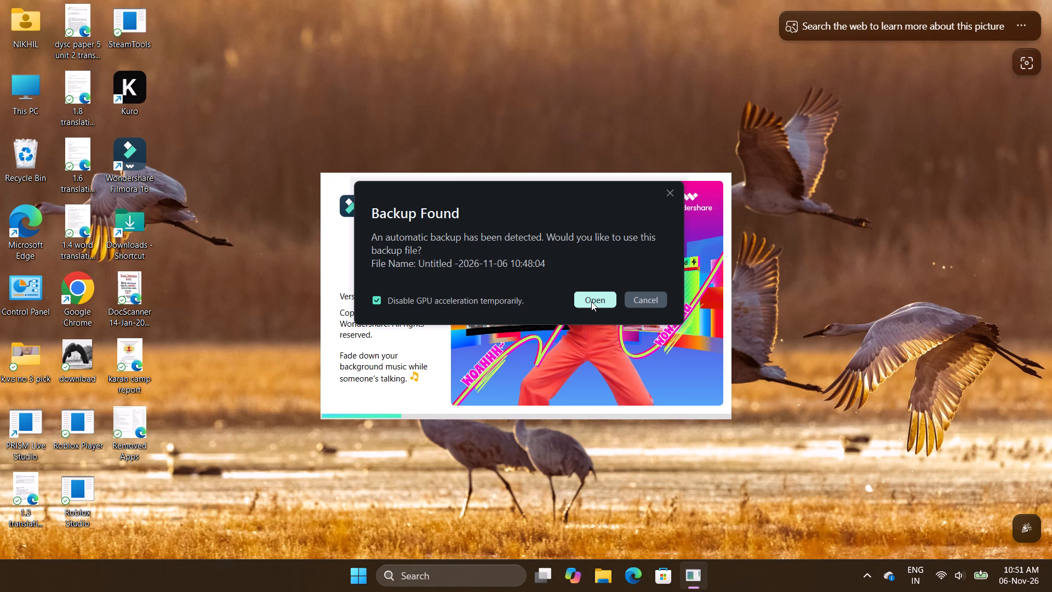
{"action": "left_click", "coordinate": [591, 301]}
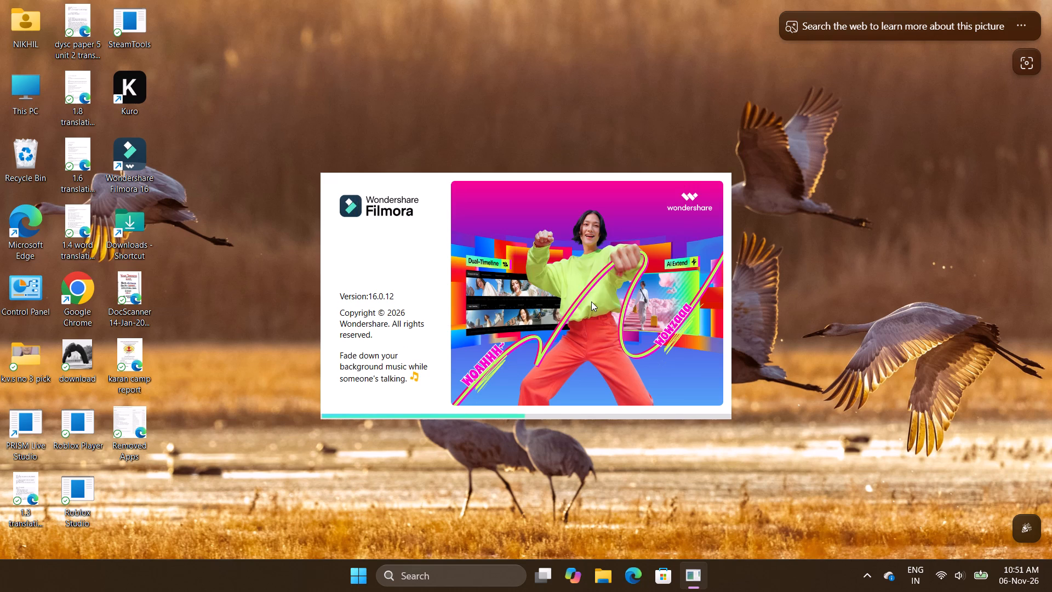
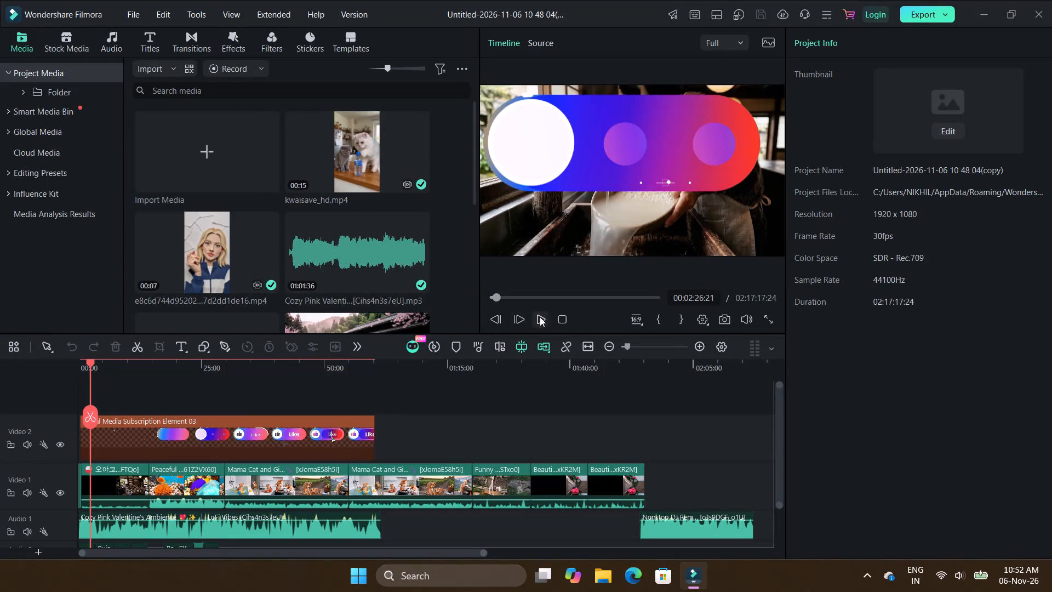
Play back the recovered timeline to review the Like sticker overlay on the opening video clip.
{"action": "left_click", "coordinate": [539, 318]}
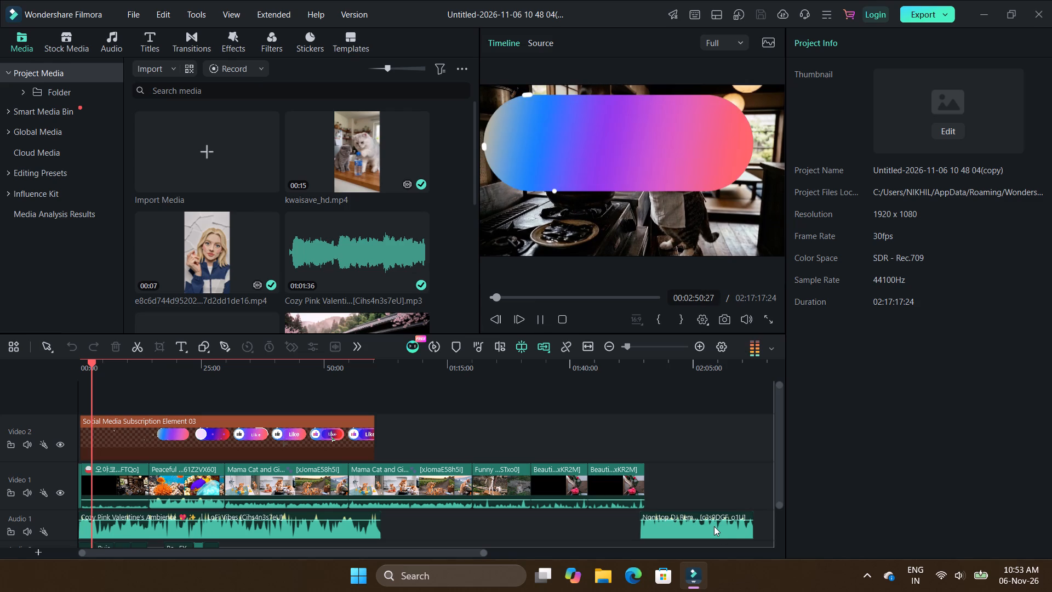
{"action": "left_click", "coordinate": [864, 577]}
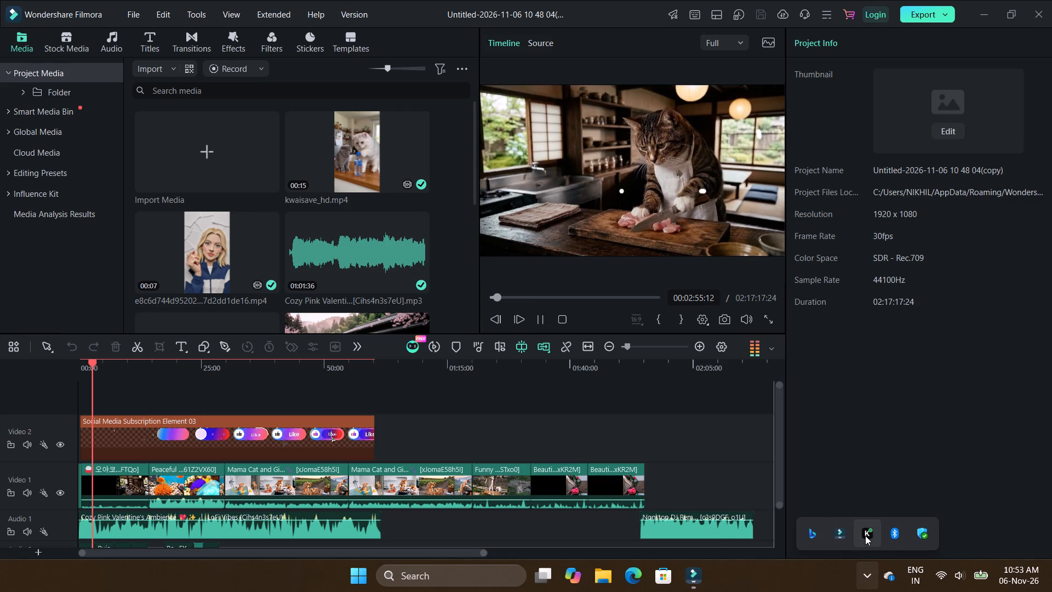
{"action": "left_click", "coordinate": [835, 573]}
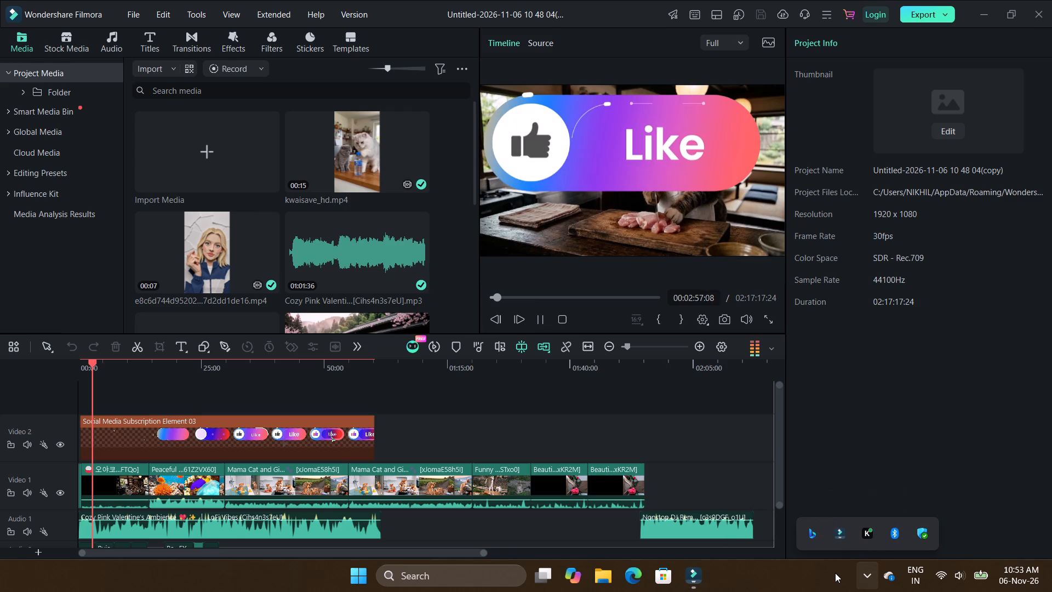
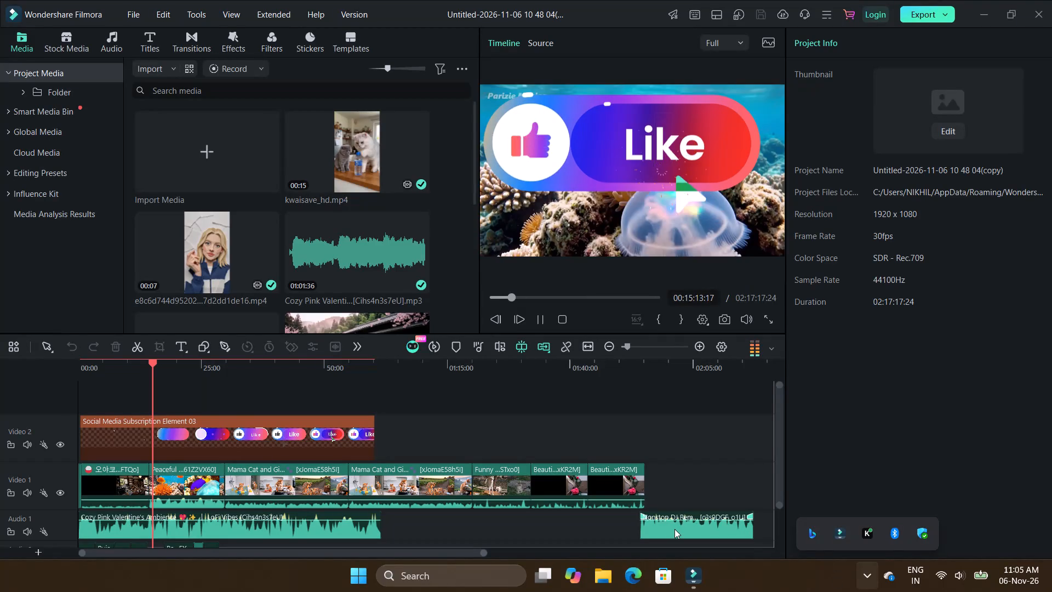
Move the Nonstop DJ Remix music clip on Audio 1 to start directly after the Cozy Pink Valentine's Ambience clip.
{"action": "left_click_drag", "start_coordinate": [674, 529], "coordinate": [395, 527]}
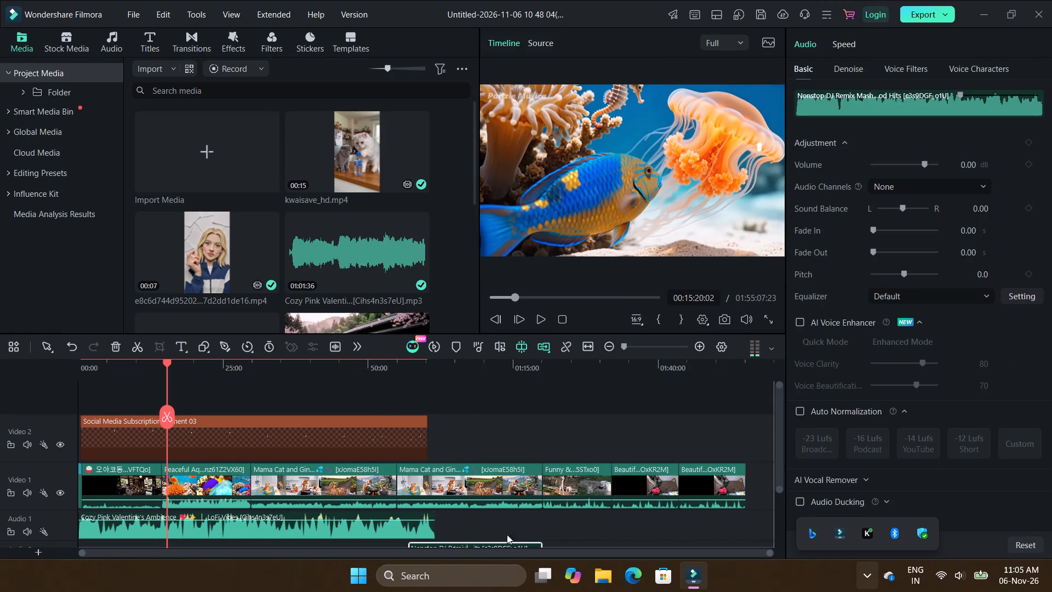
{"action": "left_click_drag", "start_coordinate": [489, 548], "coordinate": [514, 522]}
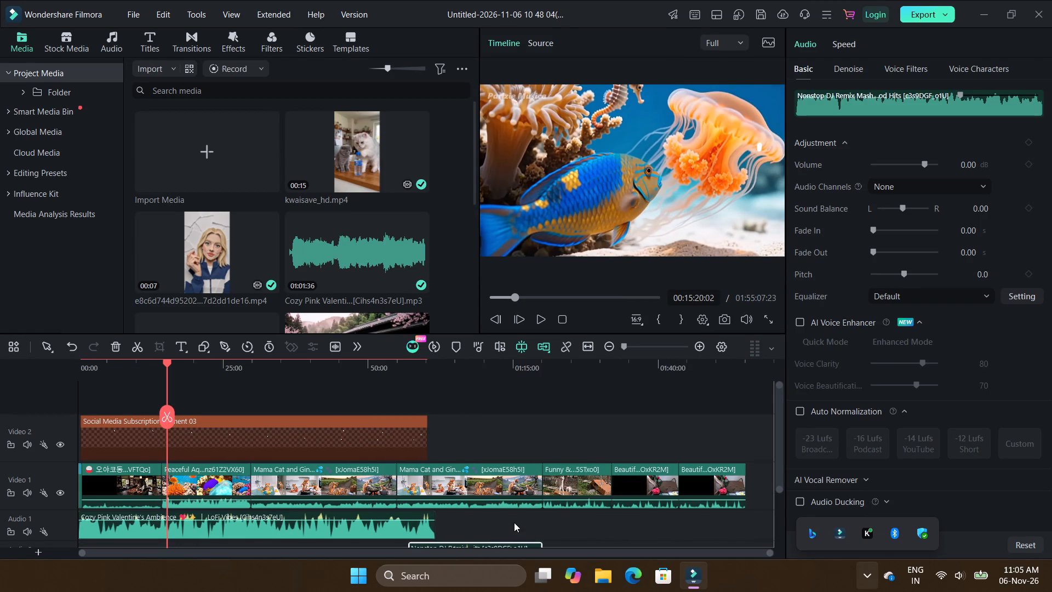
{"action": "left_click_drag", "start_coordinate": [514, 522], "coordinate": [517, 521]}
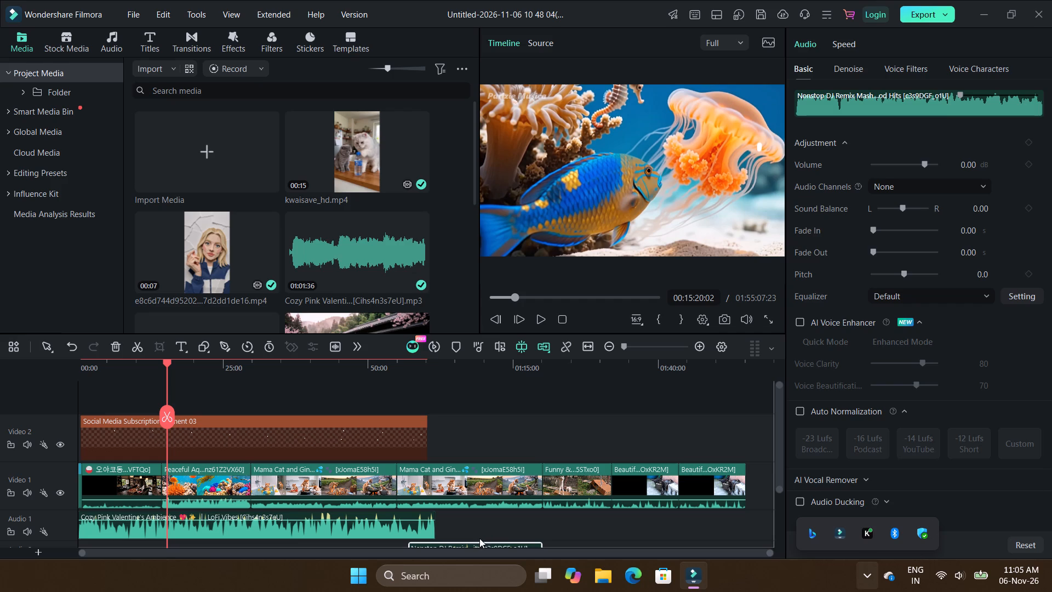
{"action": "left_click", "coordinate": [479, 538]}
{"action": "left_click_drag", "start_coordinate": [479, 547], "coordinate": [493, 534]}
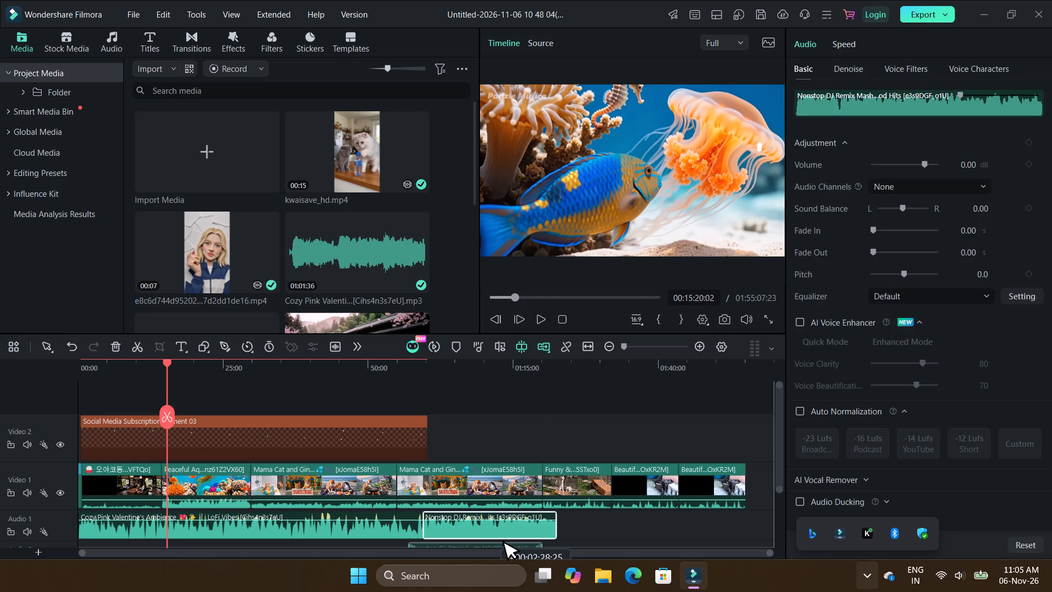
{"action": "left_click_drag", "start_coordinate": [493, 534], "coordinate": [521, 534]}
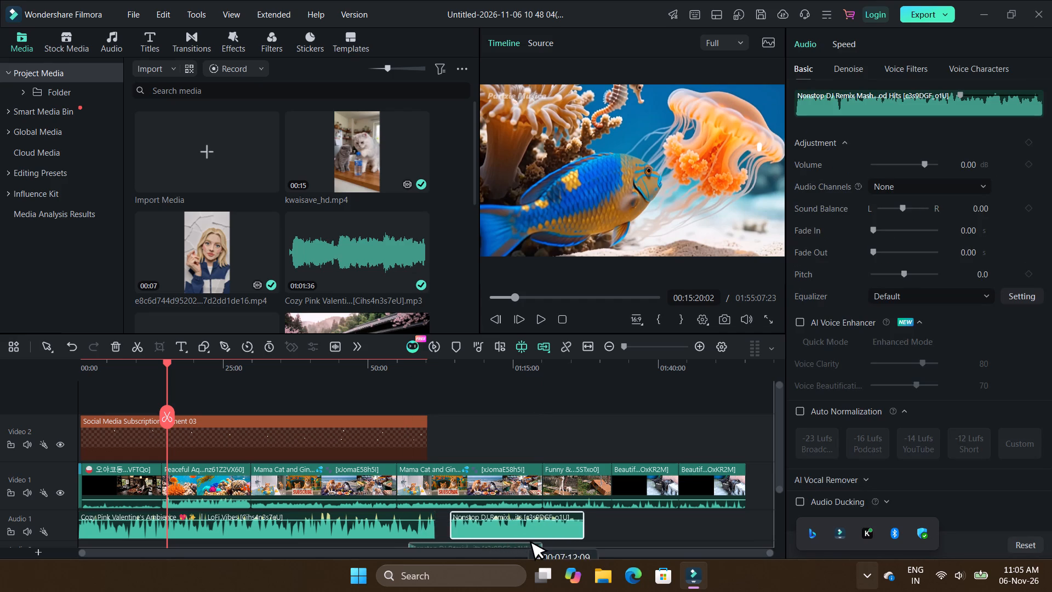
{"action": "left_click_drag", "start_coordinate": [521, 534], "coordinate": [508, 534]}
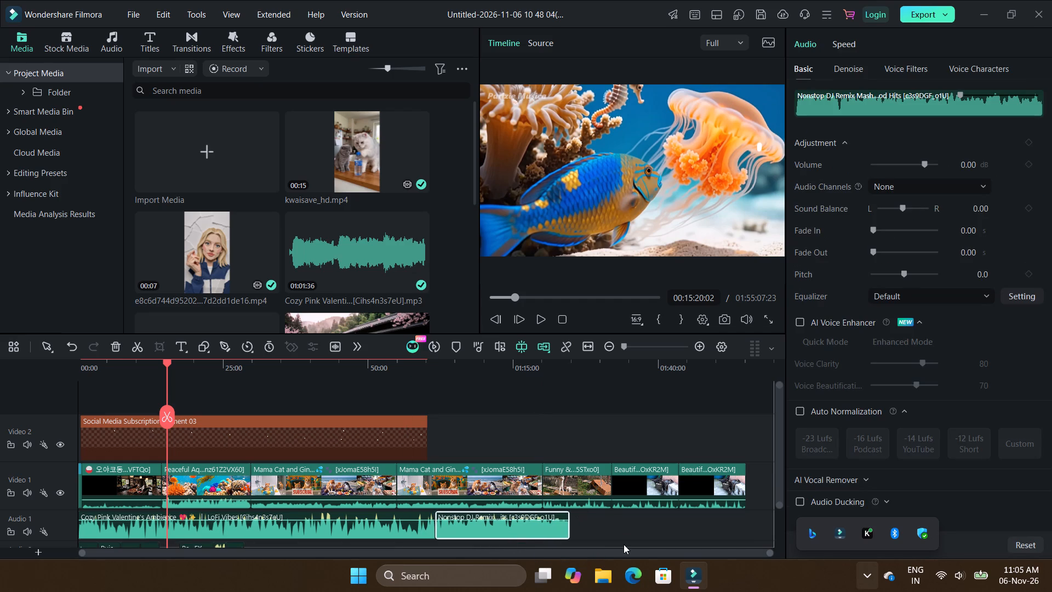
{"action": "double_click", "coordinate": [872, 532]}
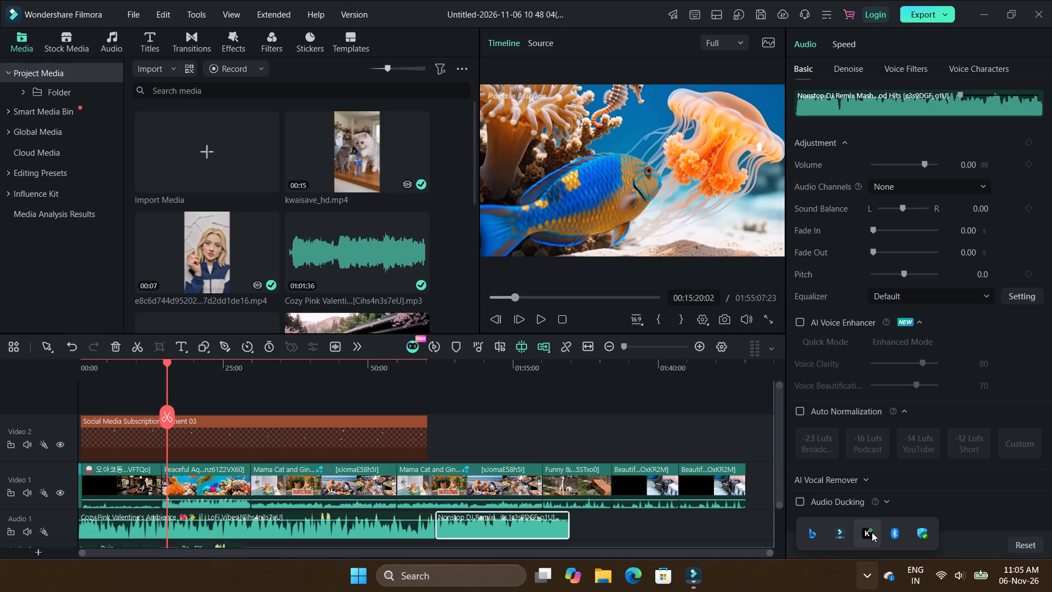